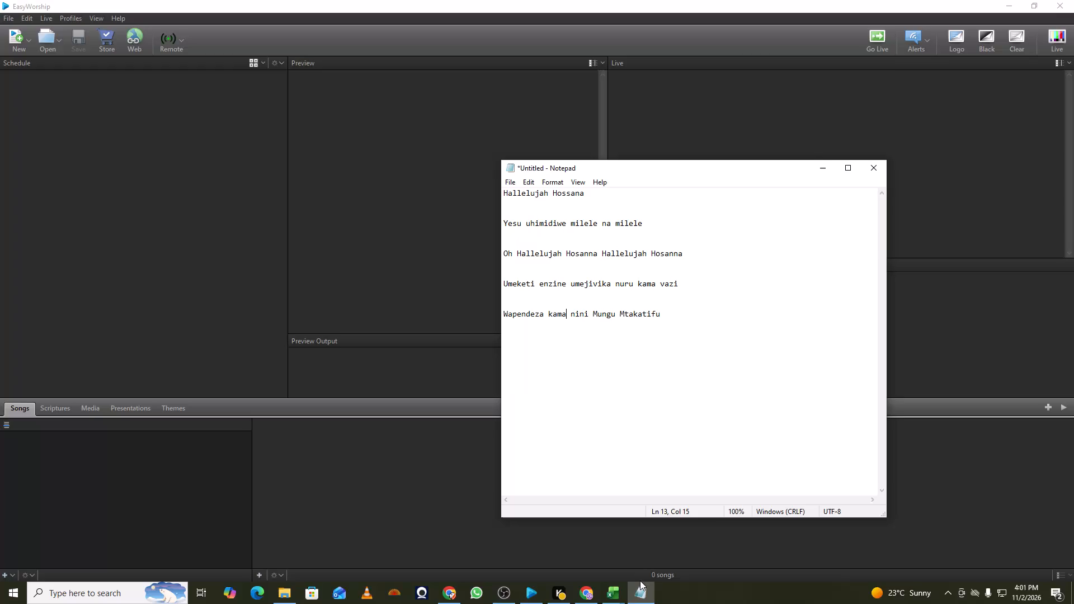
Copy all the song lyrics in the untitled note, from "Hallelujah Hossana" through "Wapendeza kama nini Mungu Mtakatifu".
left_click_drag(670, 318, 499, 194)
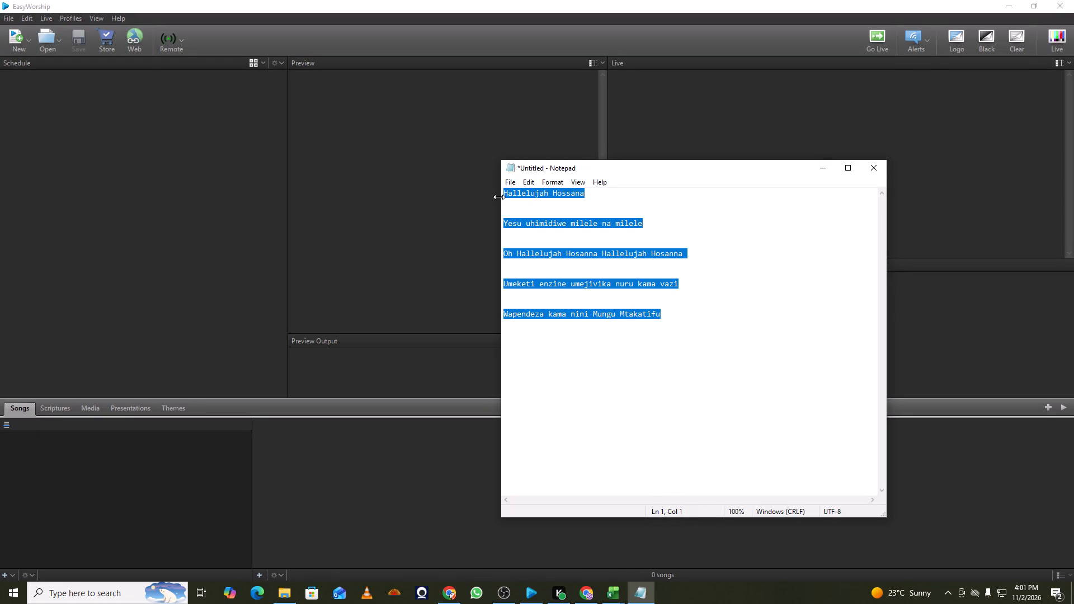
key("ctrl+c")
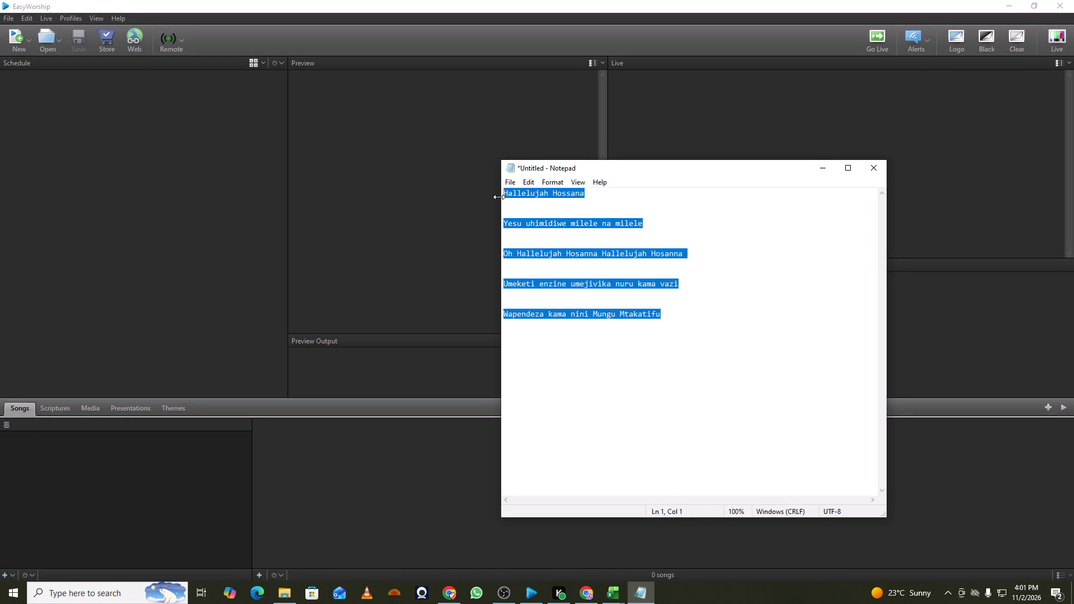
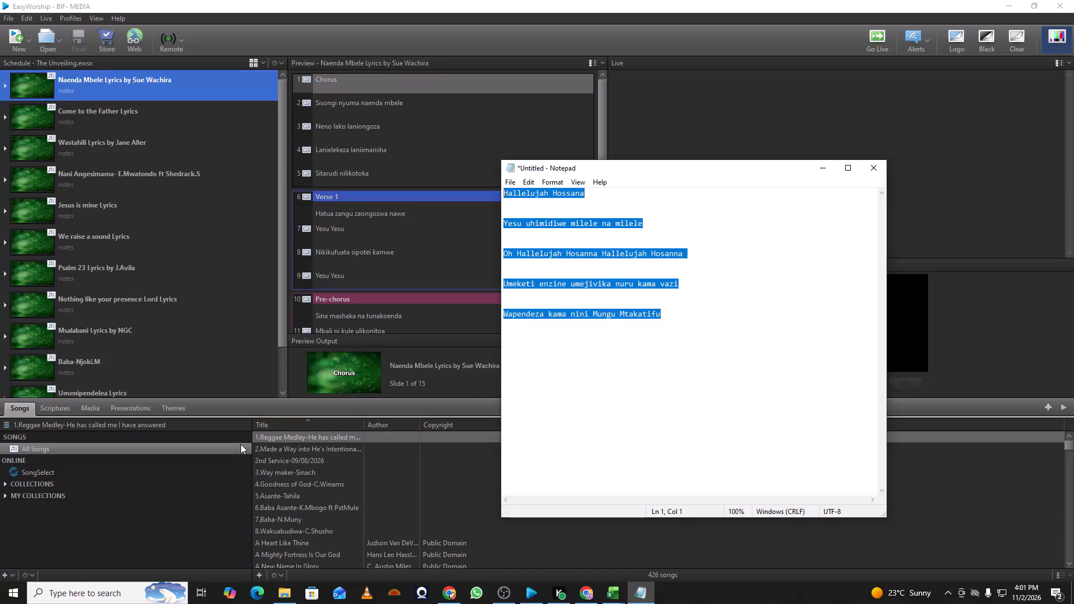
Correct the word "enzine" to "enzini" in the line beginning "Umeketi" of the lyrics note.
left_click(557, 286)
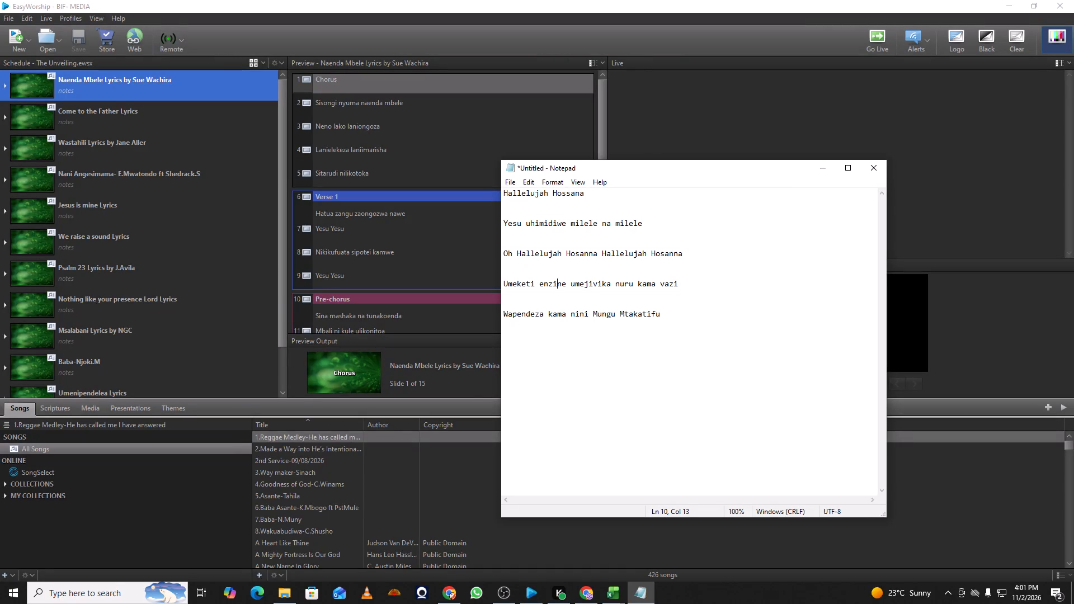
left_click(566, 282)
key("BackSpace")
key("i")
Split "Mungu Mtakatifu" off from "Wapendeza kama nini" as its own verse, with two blank lines between them.
left_click(591, 315)
key("BackSpace")
key("Return")
key("Return")
key("Return")
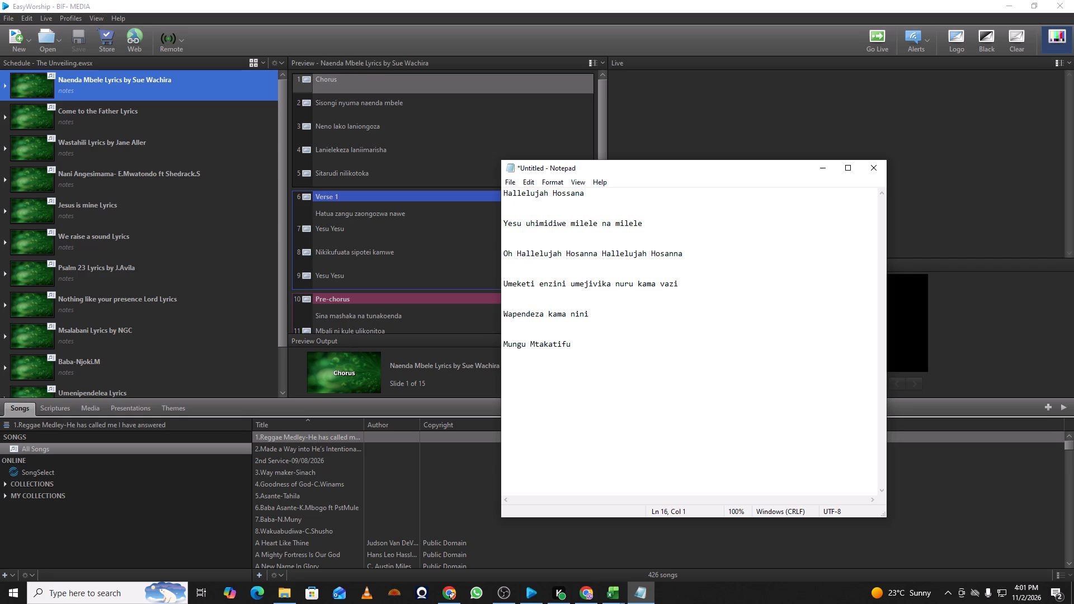
Copy all the edited lyrics, from "Hallelujah Hossana" through "Mungu Mtakatifu".
key("ctrl+a")
key("ctrl+c")
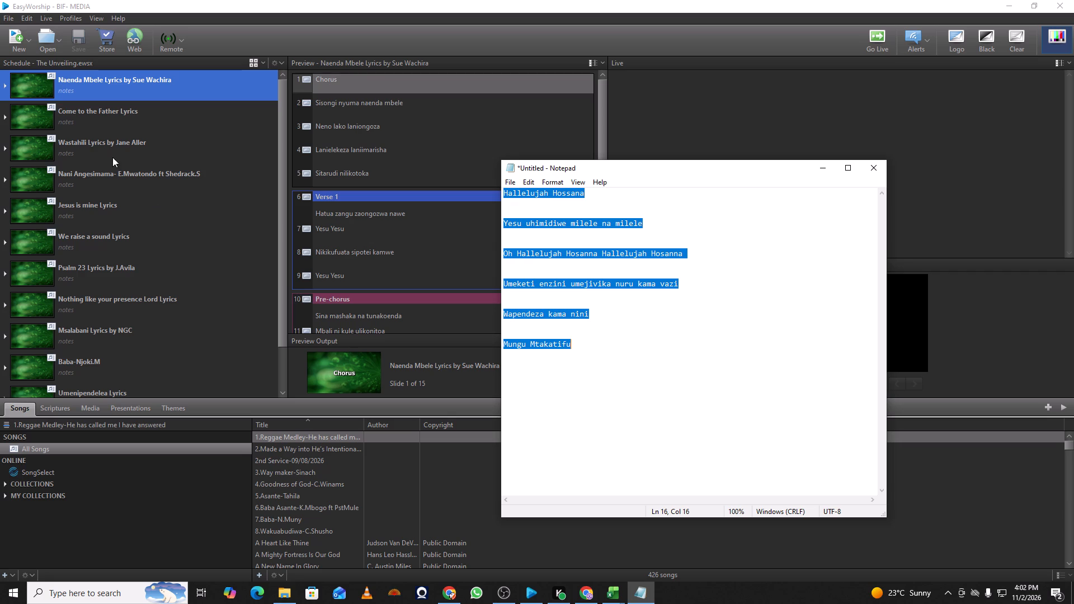
Create a new song in EasyWorship and paste the copied lyrics into its words.
left_click(22, 41)
left_click(47, 77)
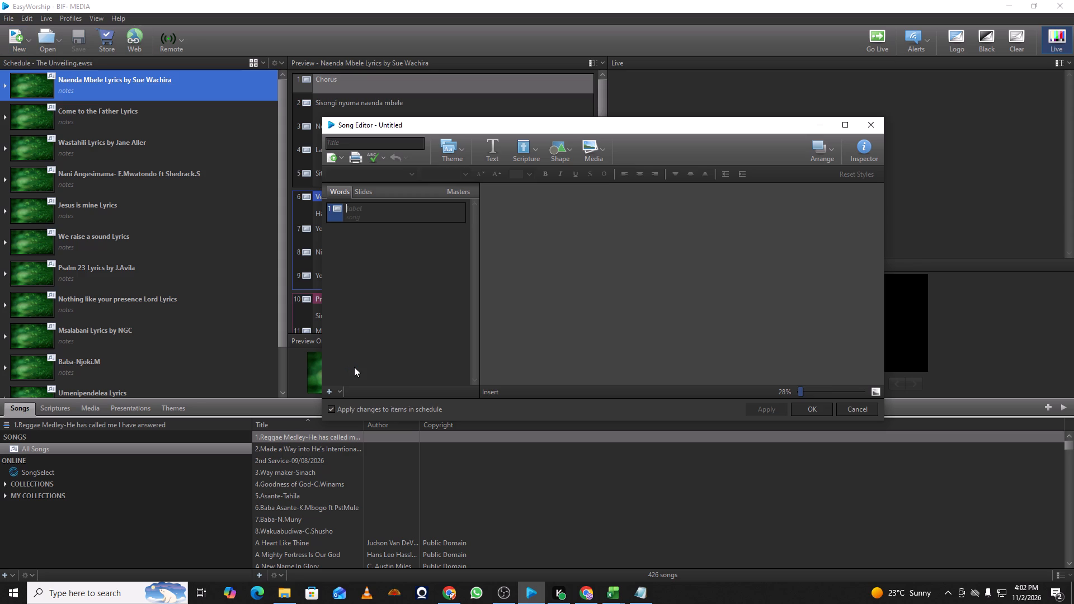
left_click(371, 218)
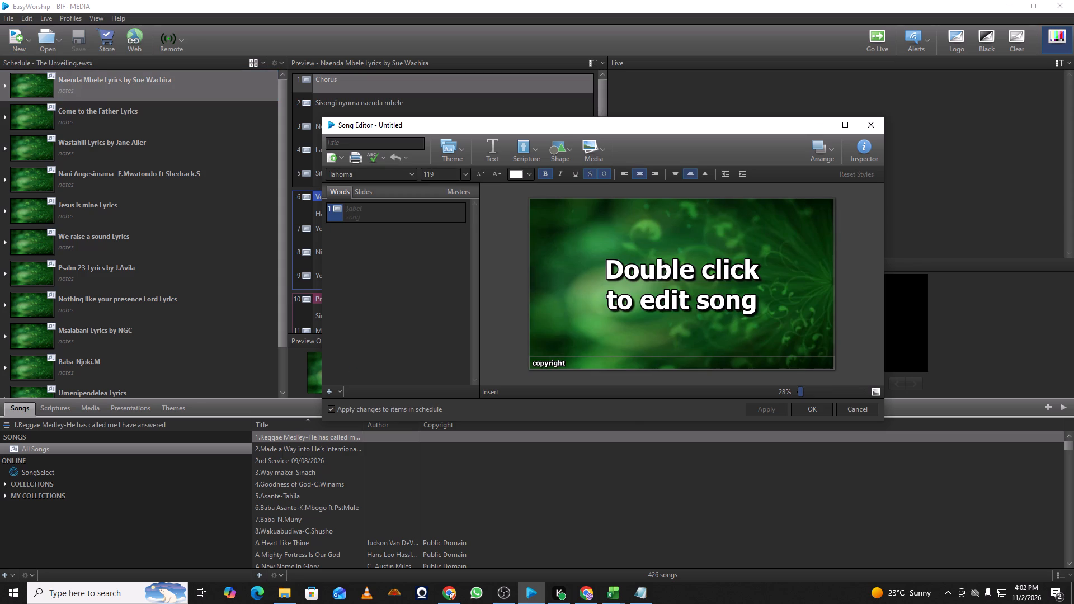
key("ctrl+v")
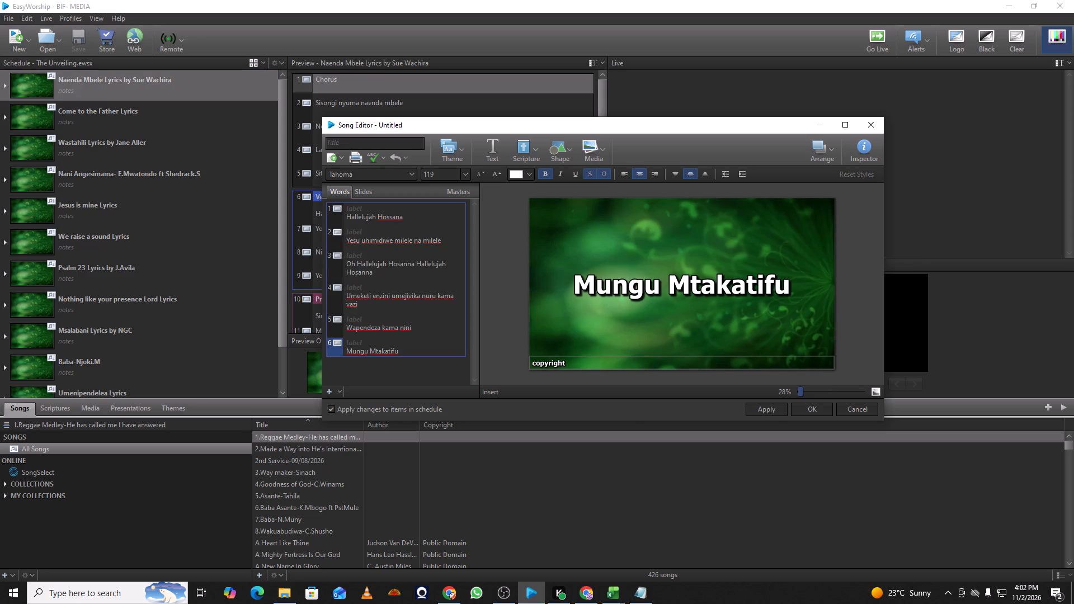
Title the new song "Hallelujah Hossana Lyrics", reusing the text of its first line, and save it to the library.
scroll(395, 249, "up", 9)
left_click_drag(405, 214, 348, 216)
key("ctrl+c")
left_click(373, 144)
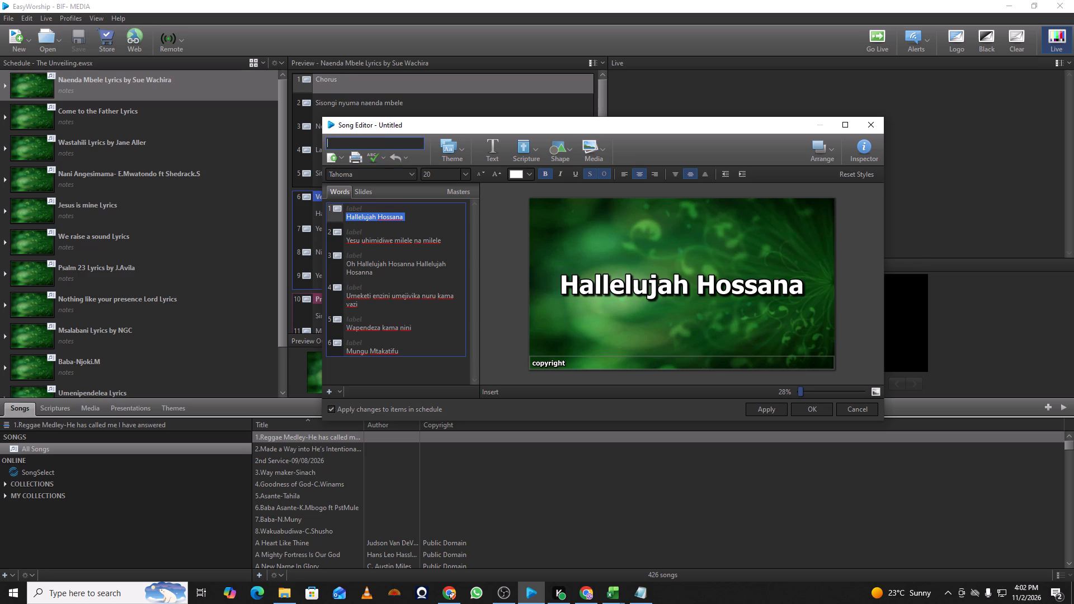
key("ctrl+v")
type("yrics")
left_click(805, 409)
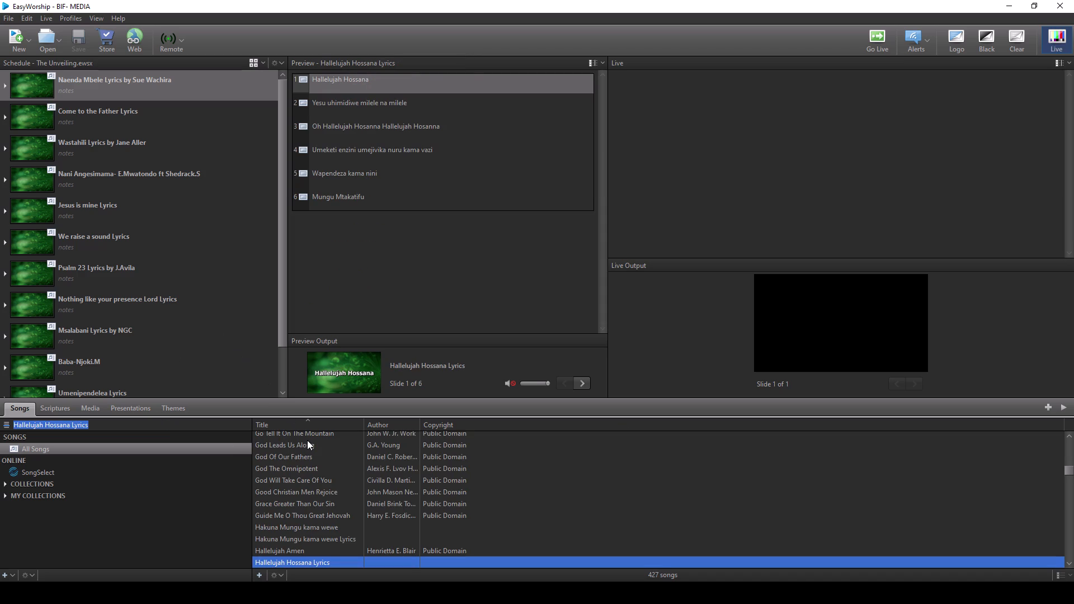
Add Hallelujah Hossana Lyrics from the song library to the end of the schedule, after "I got joy, joy, joy Lyrics".
left_click_drag(282, 312, 284, 369)
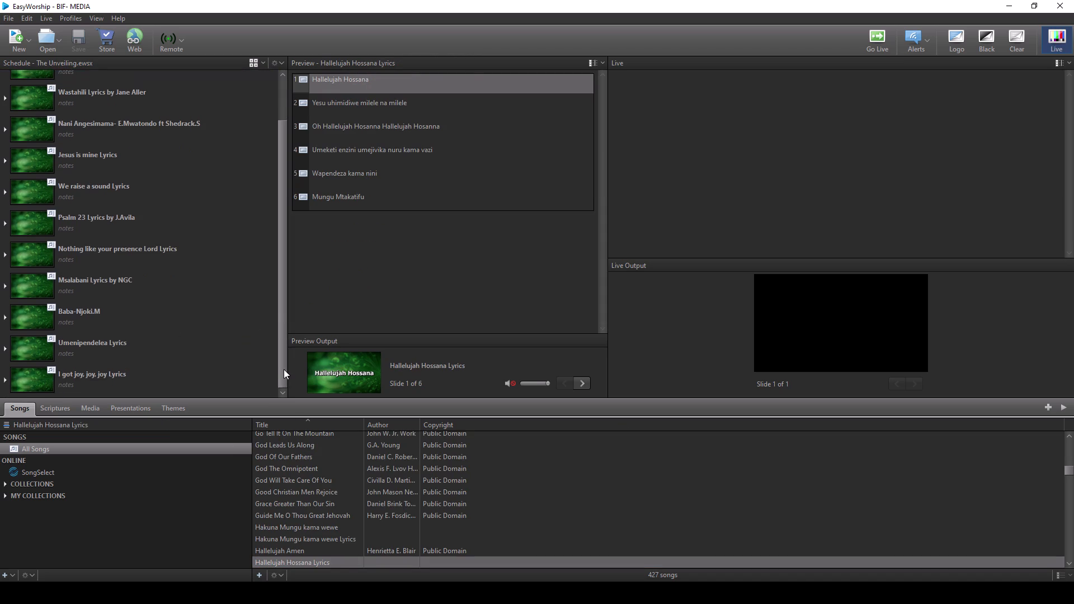
left_click_drag(284, 369, 285, 385)
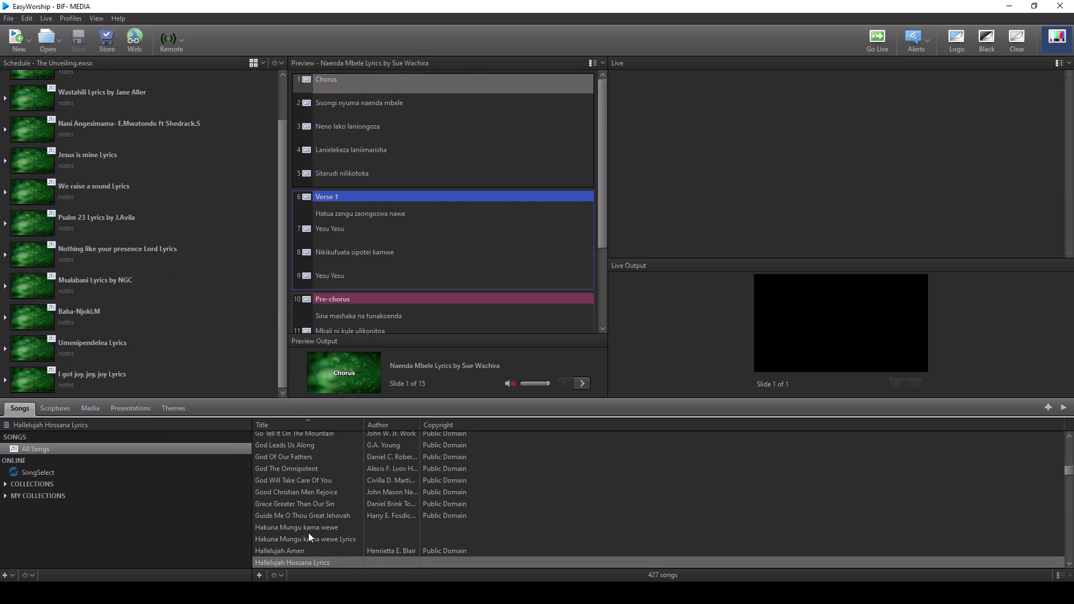
left_click(307, 560)
left_click_drag(309, 561, 309, 561)
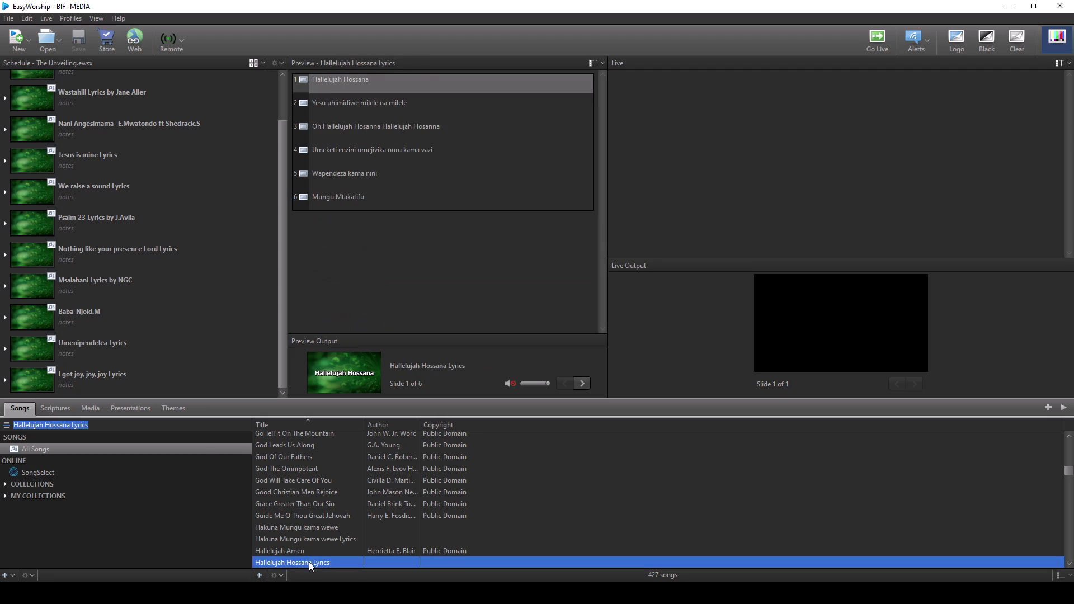
left_click_drag(309, 561, 142, 388)
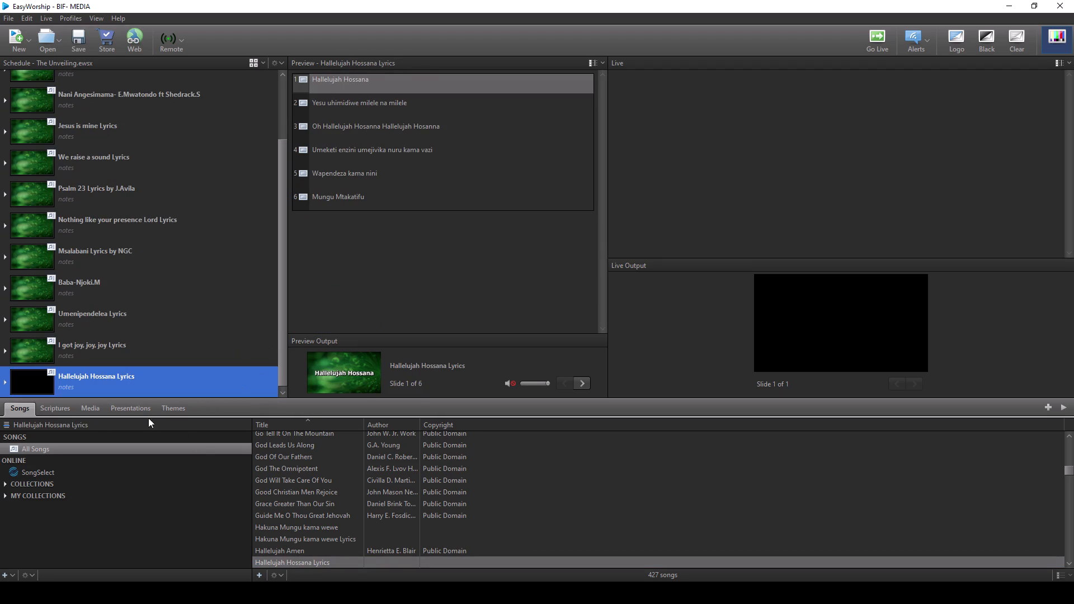
Search the song library for "this kind" and select "This kind God, another one no dey LYRICS".
left_click(93, 426)
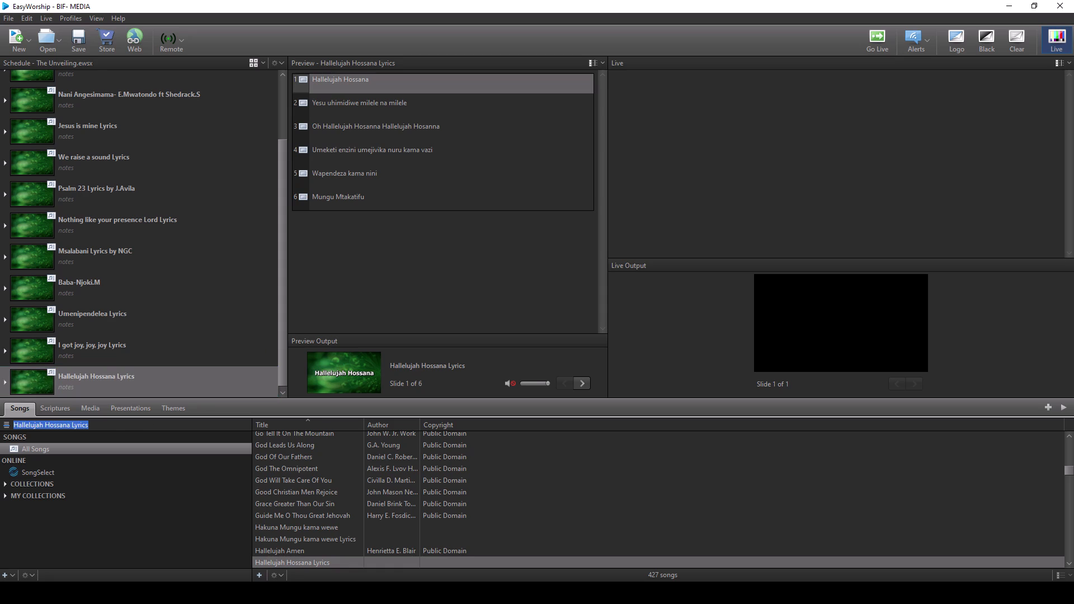
type("this kind")
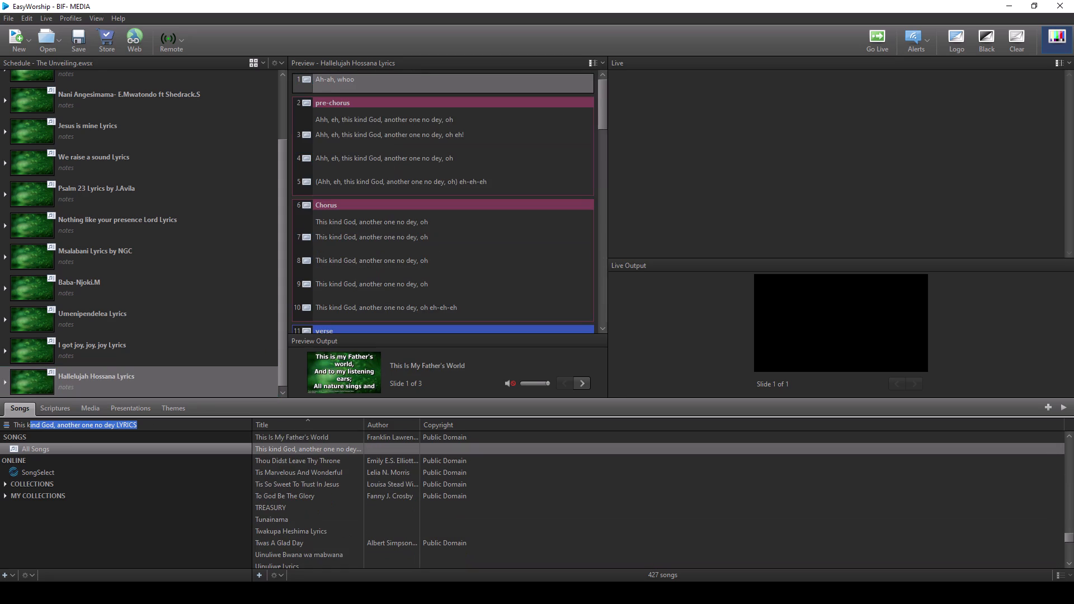
left_click(316, 451)
left_click(316, 451)
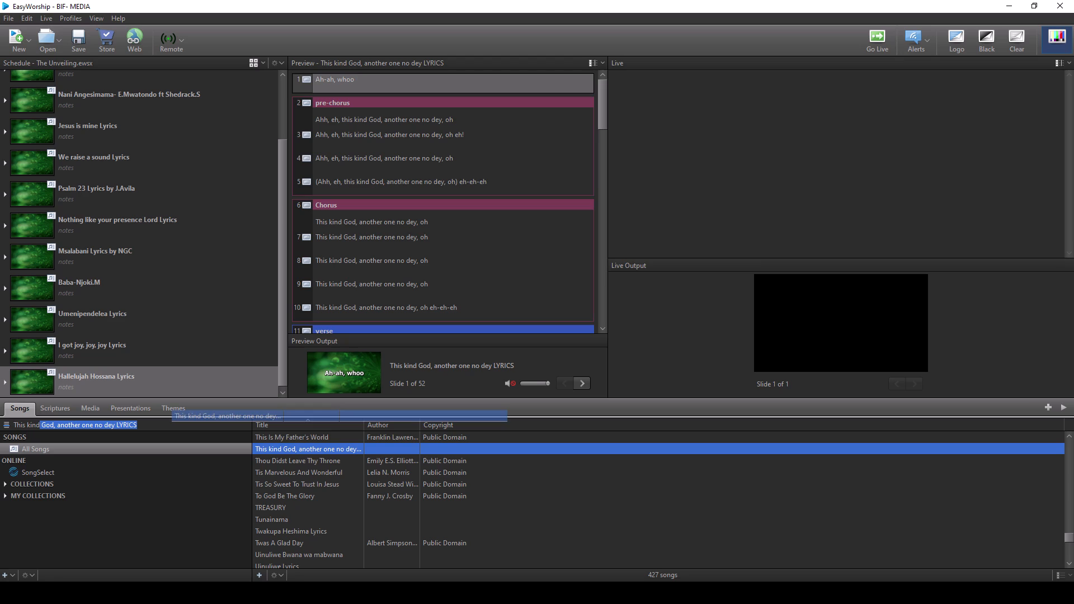
left_click(390, 447)
Preview the opening chorus and pre-chorus slides of "This kind God, another one no dey LYRICS".
left_click(369, 221)
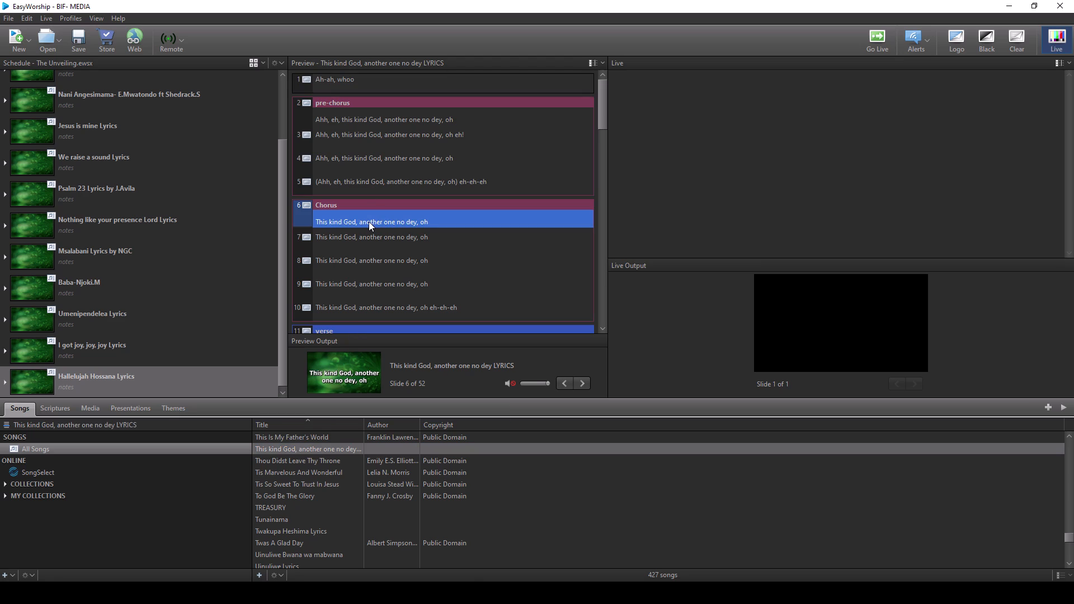
left_click(370, 236)
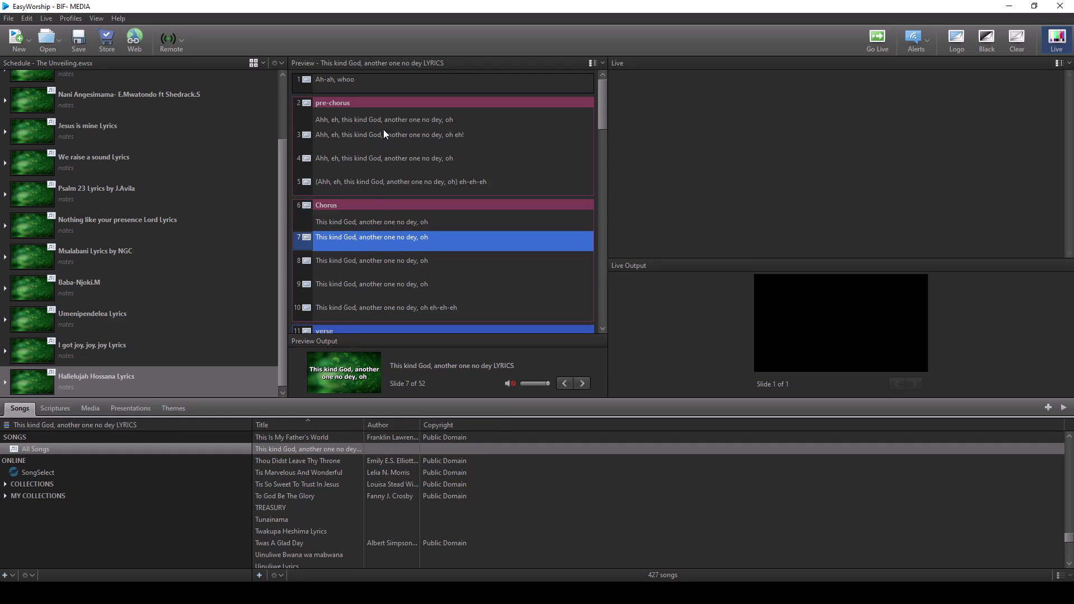
left_click(385, 123)
left_click(385, 135)
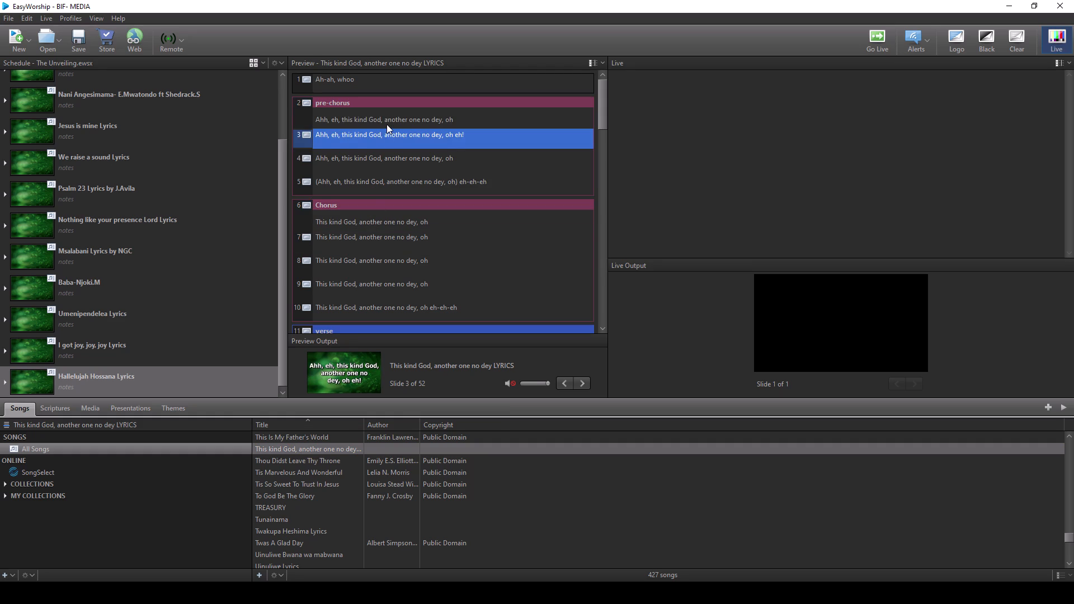
left_click(387, 124)
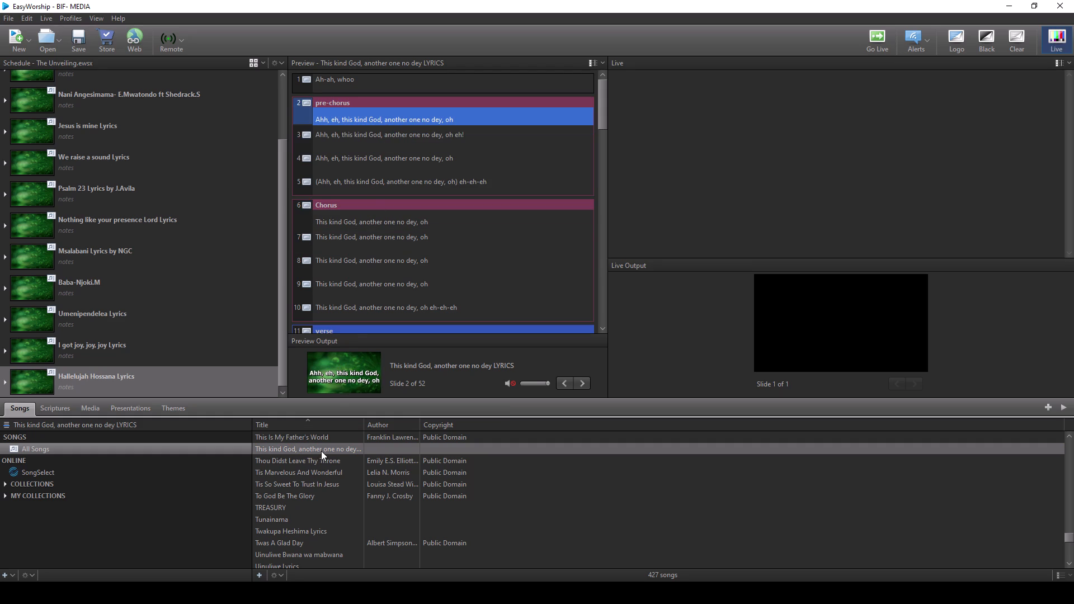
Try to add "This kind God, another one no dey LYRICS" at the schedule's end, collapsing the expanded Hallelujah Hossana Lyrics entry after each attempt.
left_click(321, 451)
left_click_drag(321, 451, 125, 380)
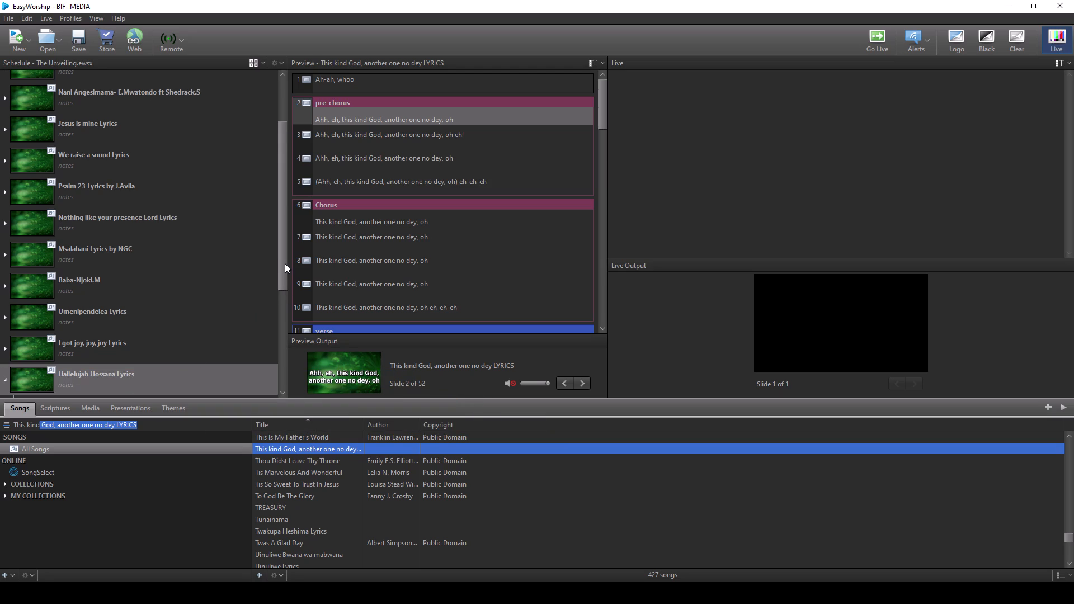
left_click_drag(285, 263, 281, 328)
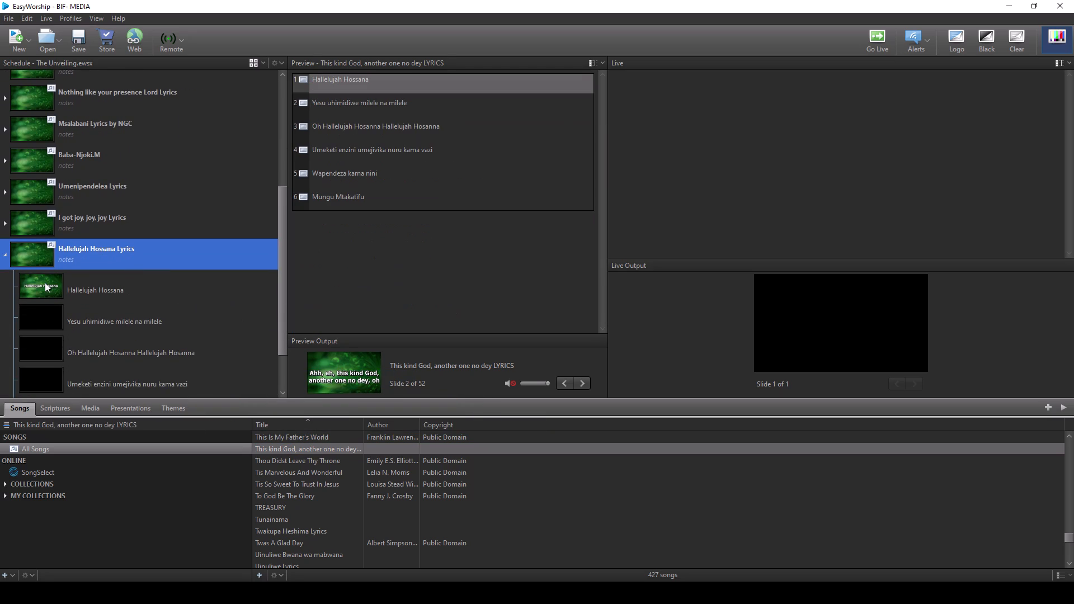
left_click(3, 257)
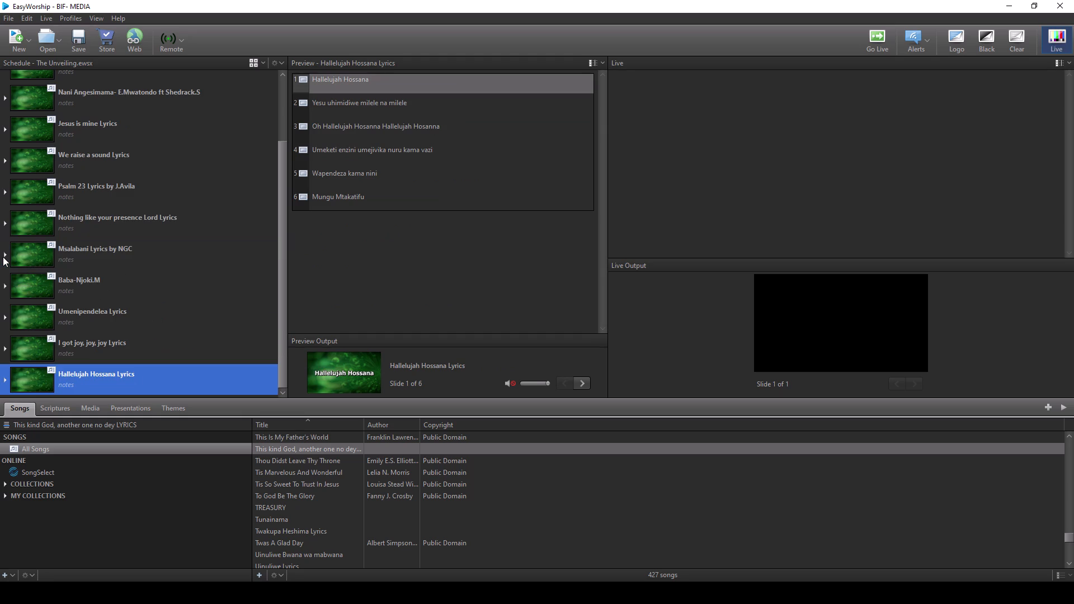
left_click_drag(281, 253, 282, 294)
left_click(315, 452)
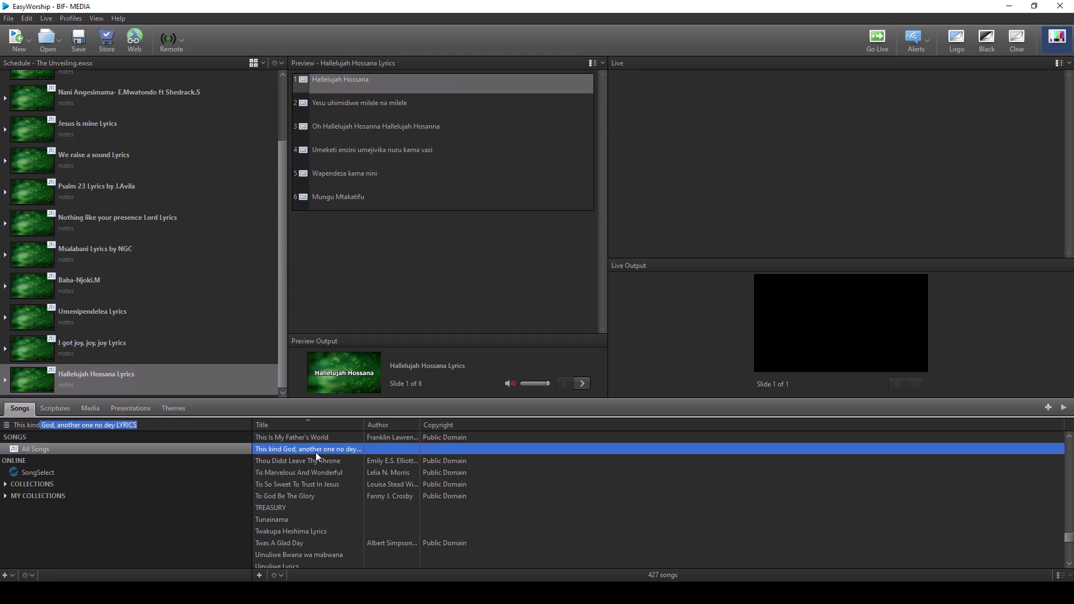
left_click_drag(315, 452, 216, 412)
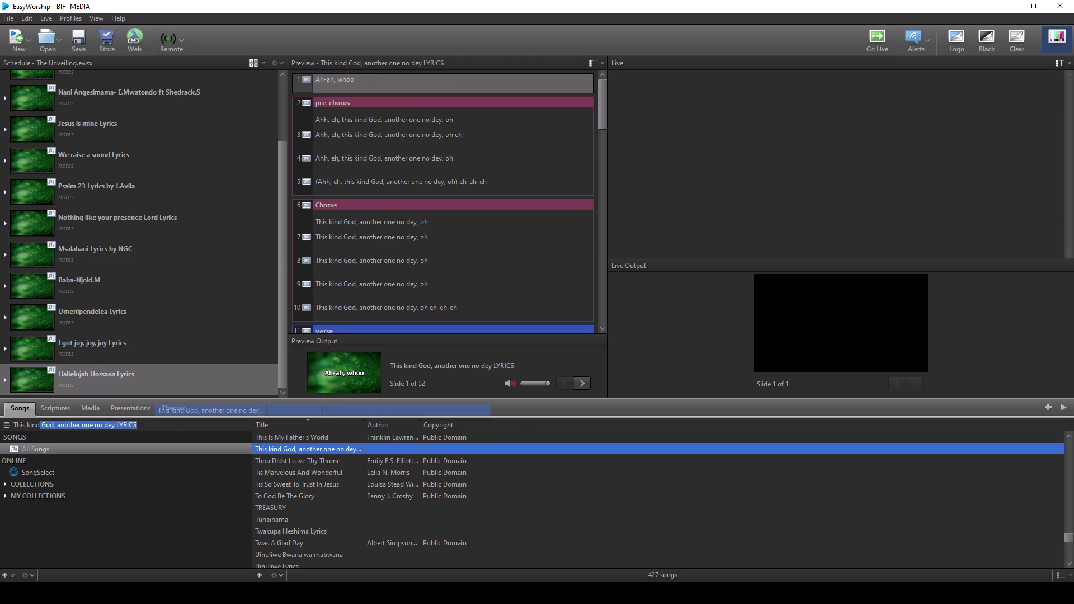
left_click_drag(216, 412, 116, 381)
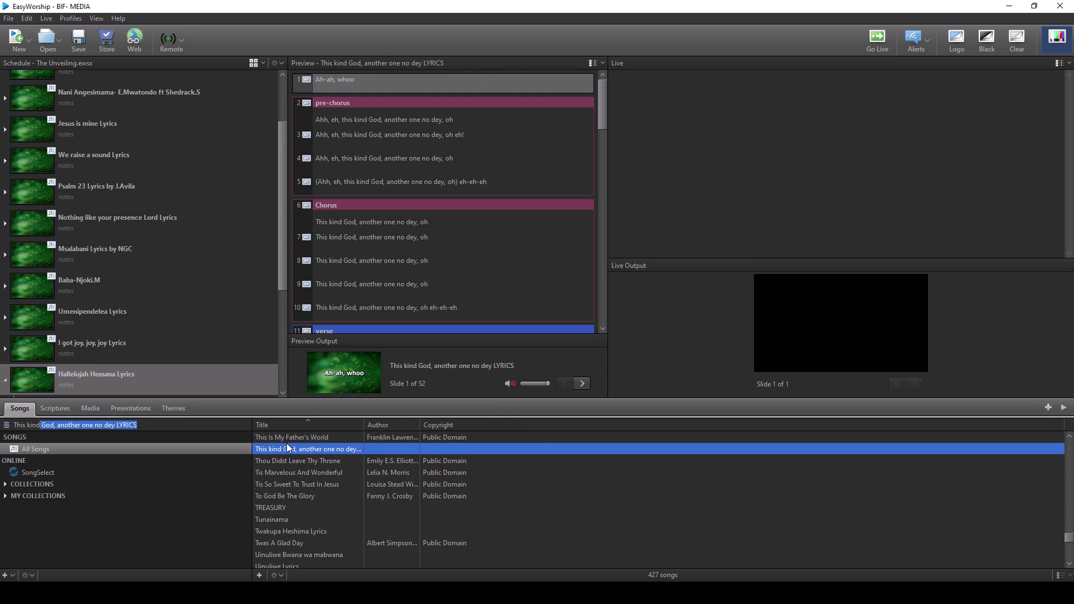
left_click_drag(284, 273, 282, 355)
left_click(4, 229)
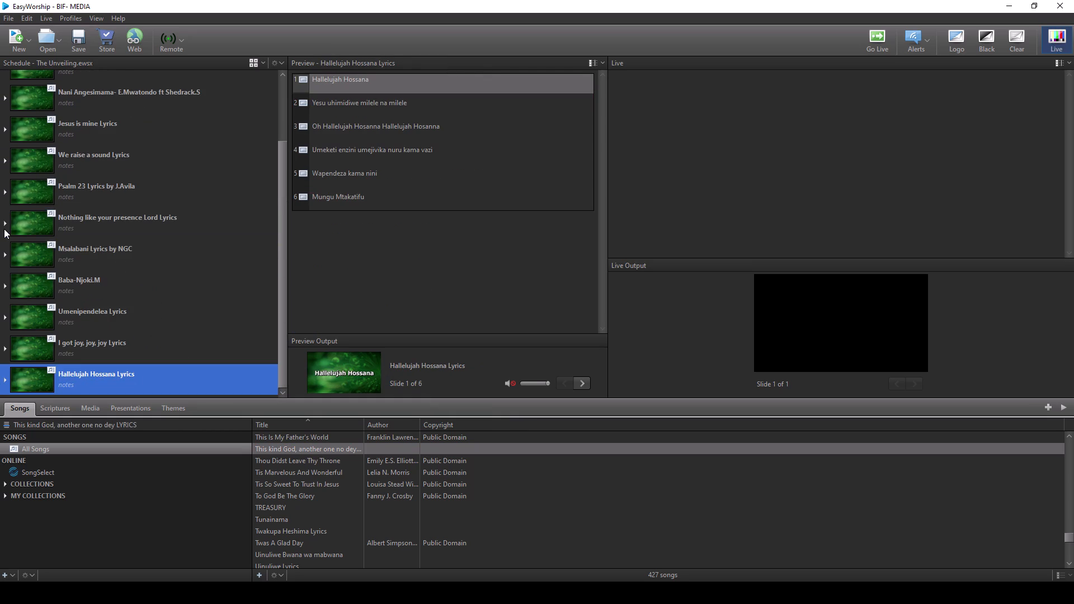
Add "This kind God, another one no dey LYRICS" from the song library to the schedule's end, after Hallelujah Hossana Lyrics.
left_click(279, 447)
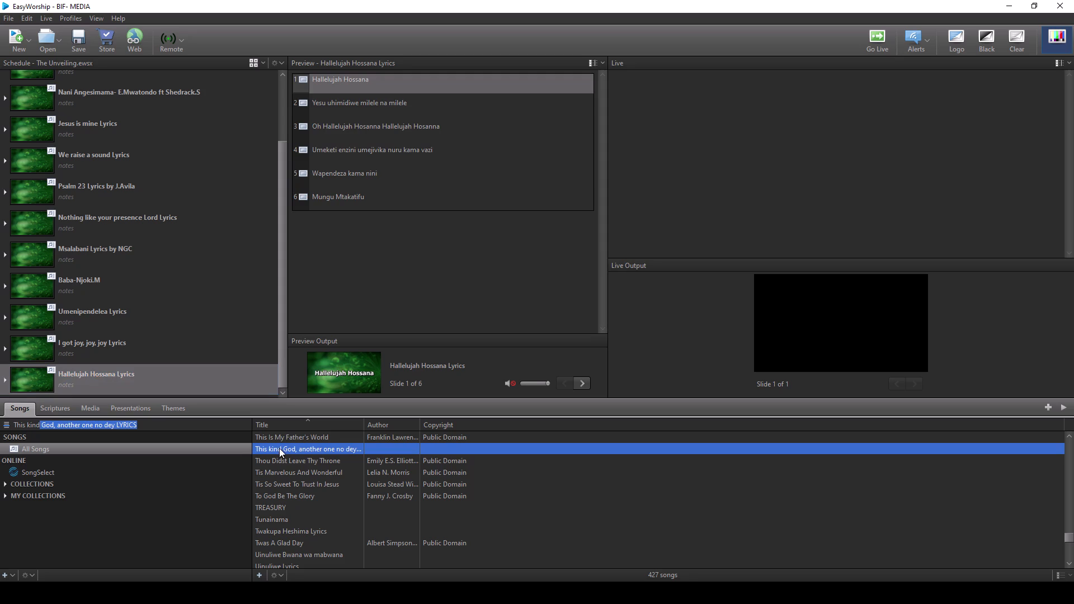
left_click_drag(280, 448, 109, 347)
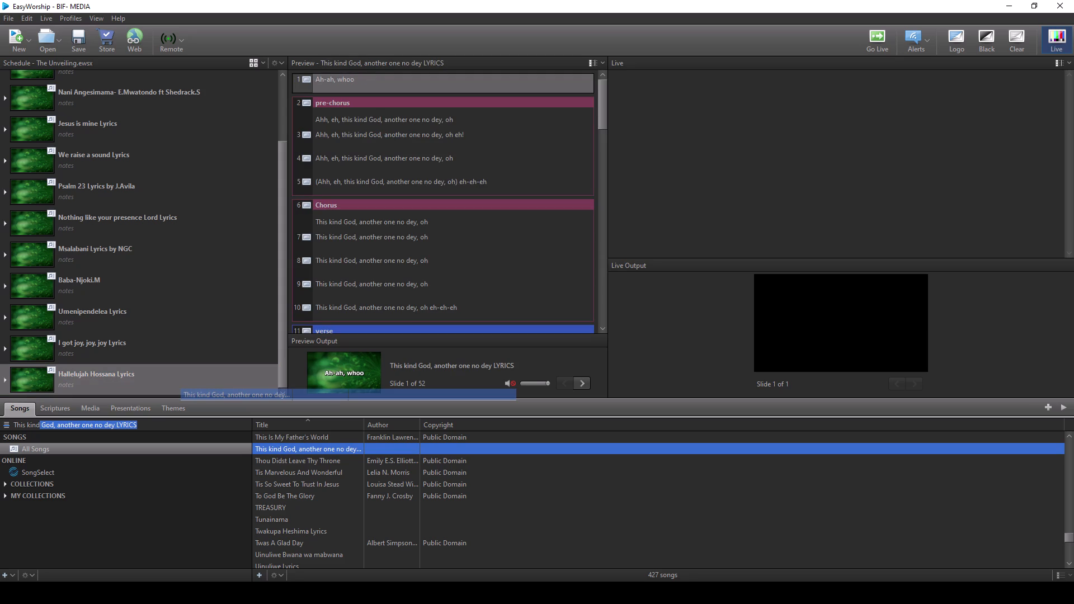
left_click_drag(109, 347, 0, 294)
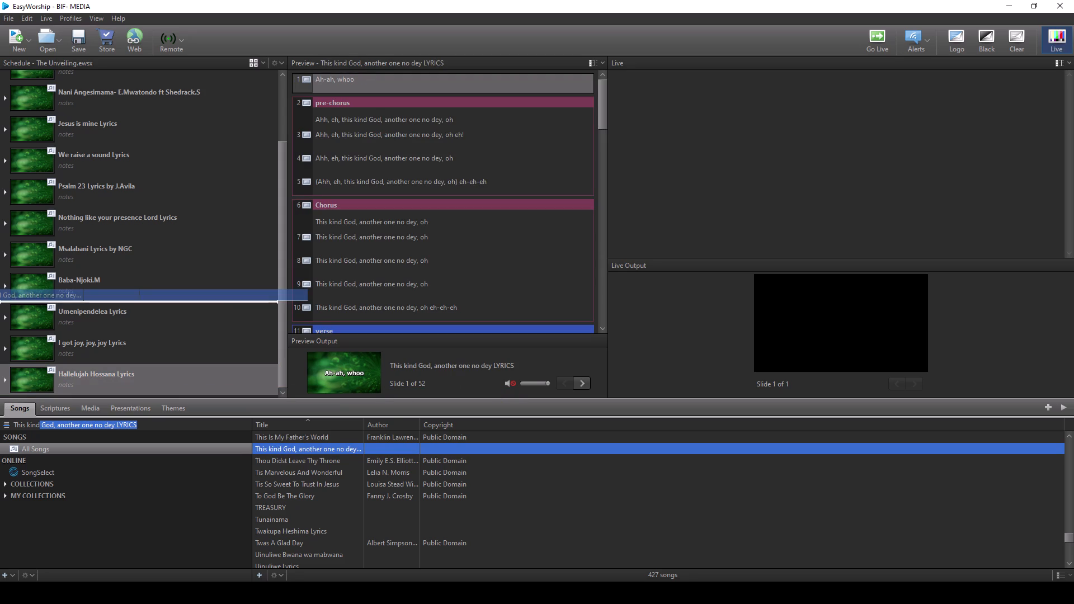
left_click_drag(0, 294, 77, 353)
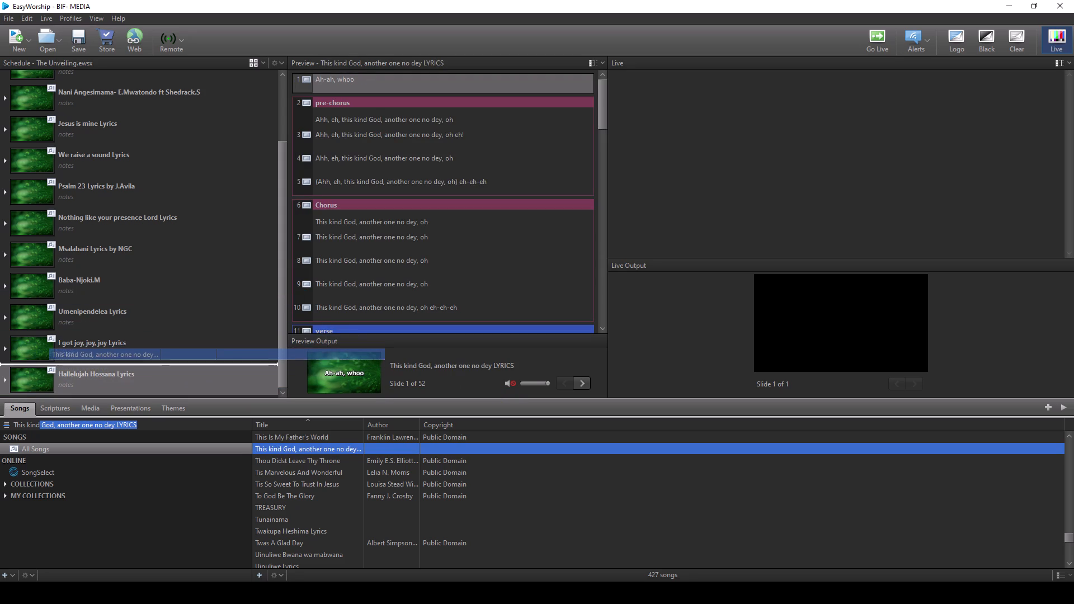
left_click_drag(77, 353, 81, 381)
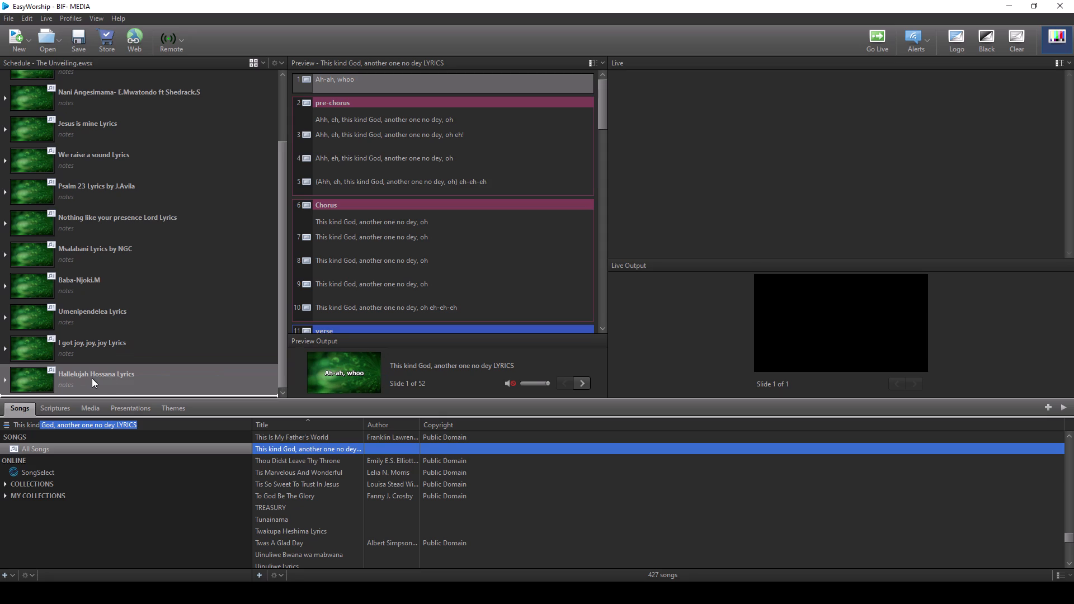
Move Hallelujah Hossana Lyrics down one place in the schedule, below "This kind God, another one no dey LYRICS".
left_click_drag(284, 319, 284, 346)
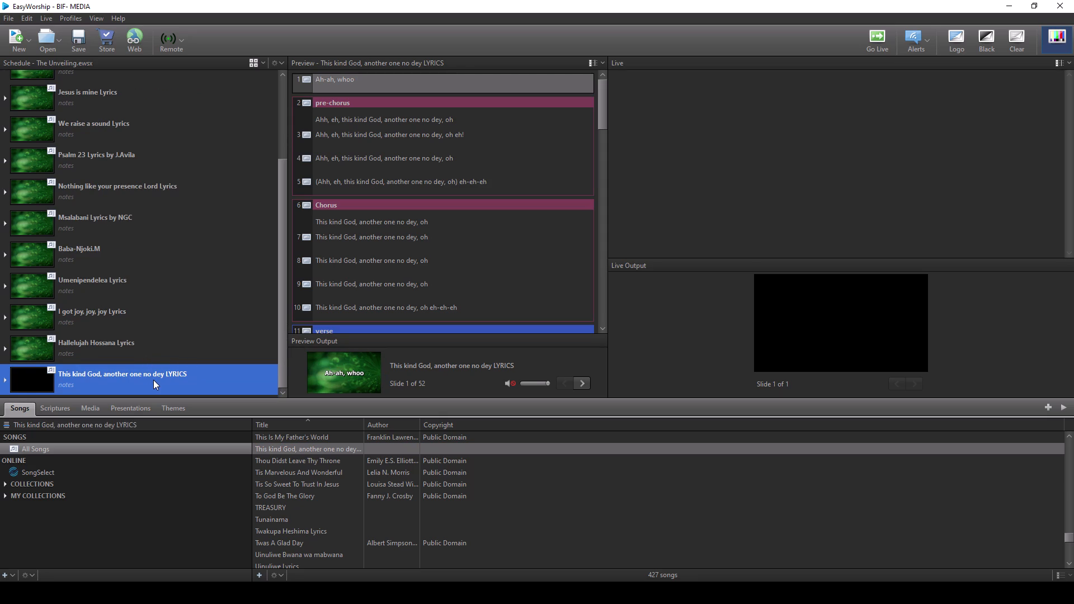
left_click(154, 350)
right_click(154, 350)
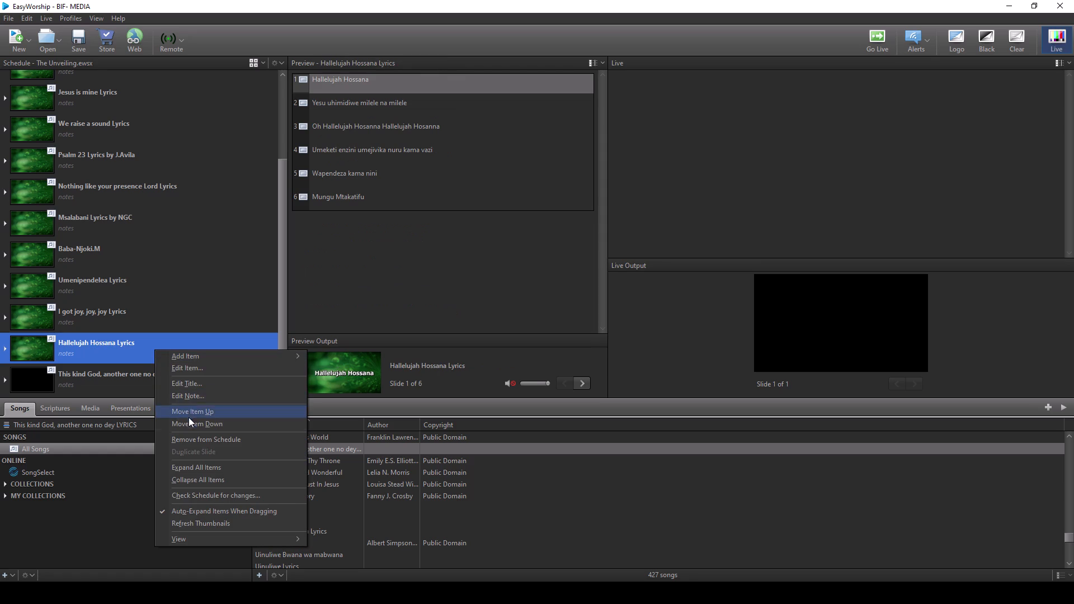
left_click(189, 420)
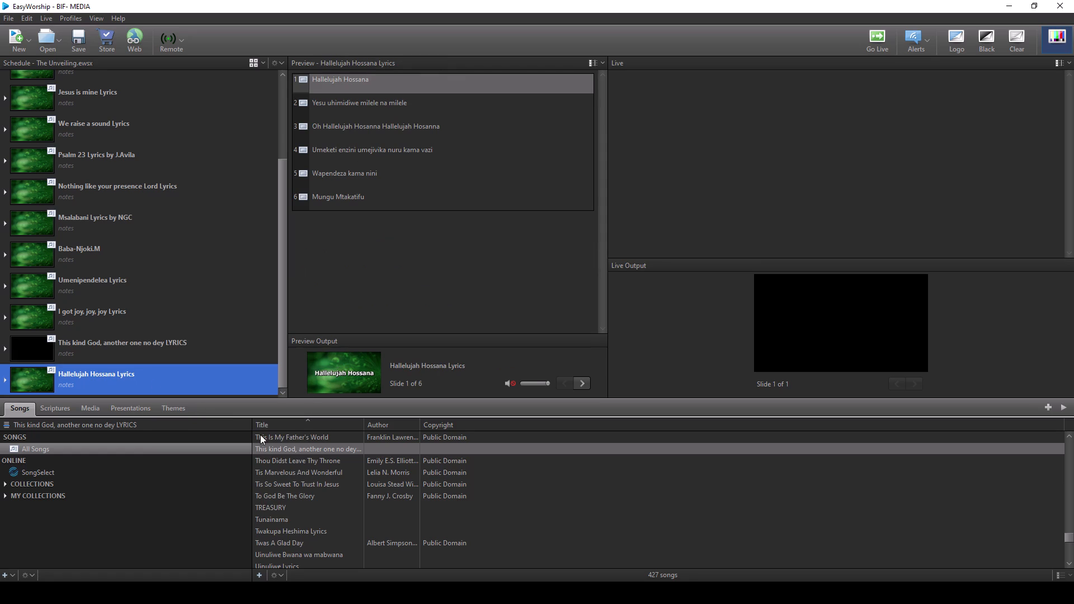
Open the library song "This kind God, another one no dey LYRICS" for editing and examine its lyrics from the opening through the bridge.
left_click(280, 452)
right_click(281, 451)
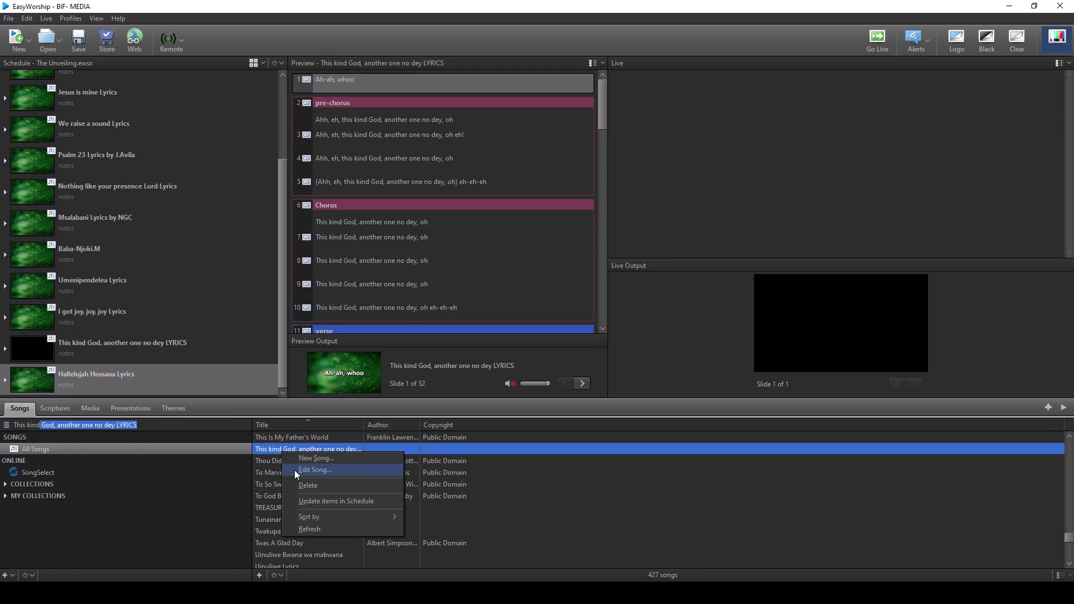
left_click(296, 467)
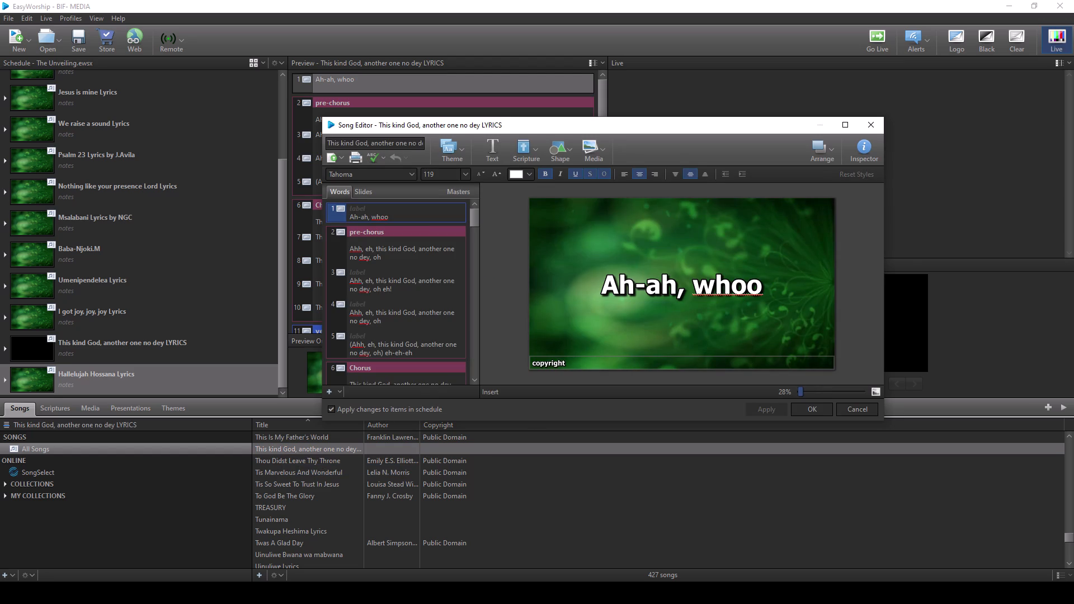
scroll(388, 281, "down", 5)
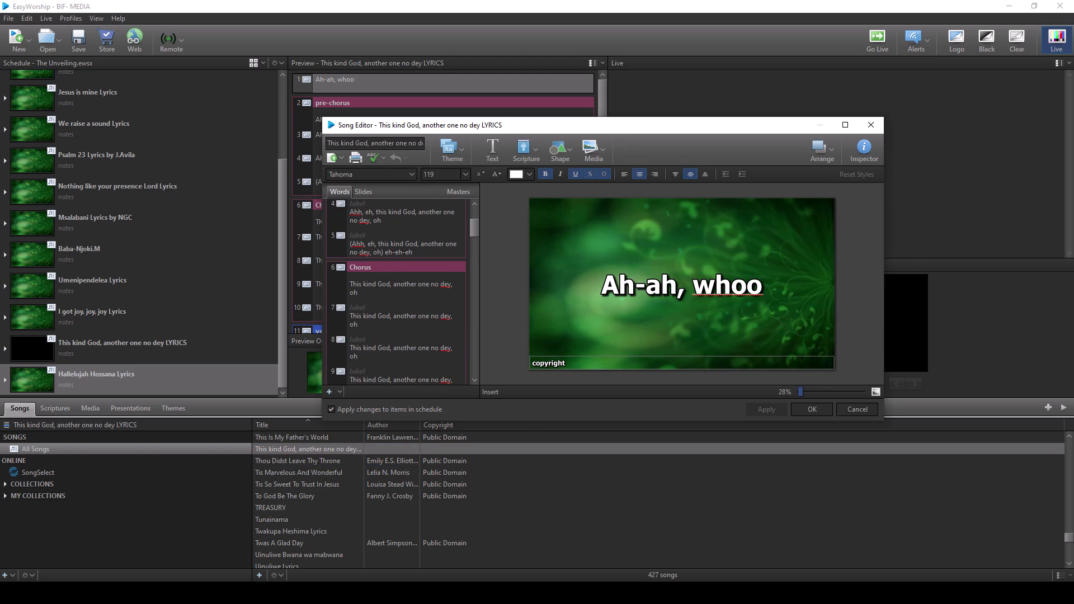
scroll(388, 287, "down", 7)
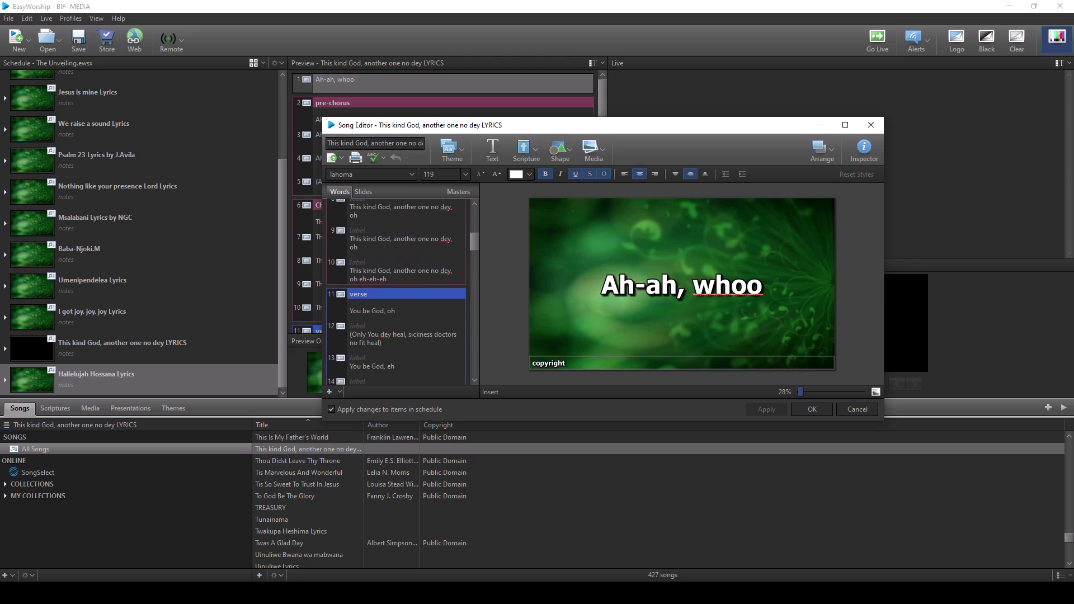
scroll(388, 287, "down", 4)
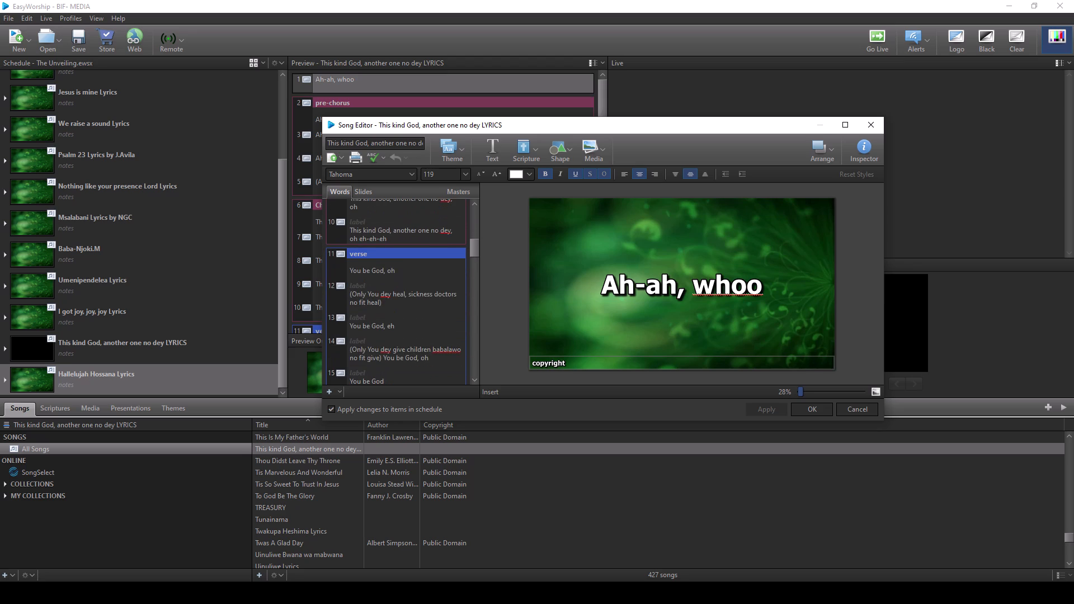
scroll(388, 287, "down", 8)
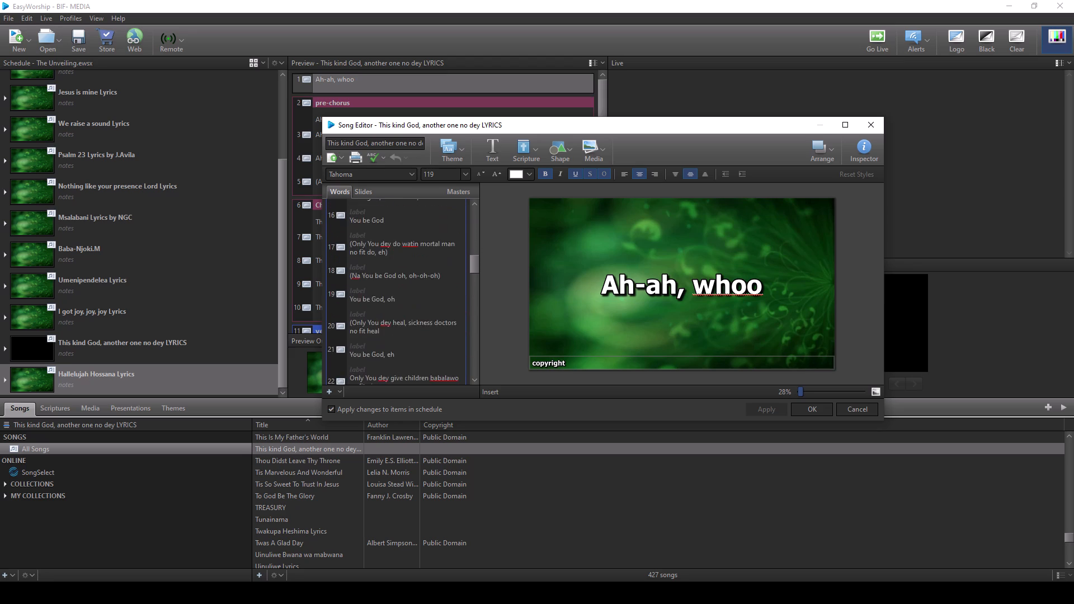
scroll(388, 287, "down", 8)
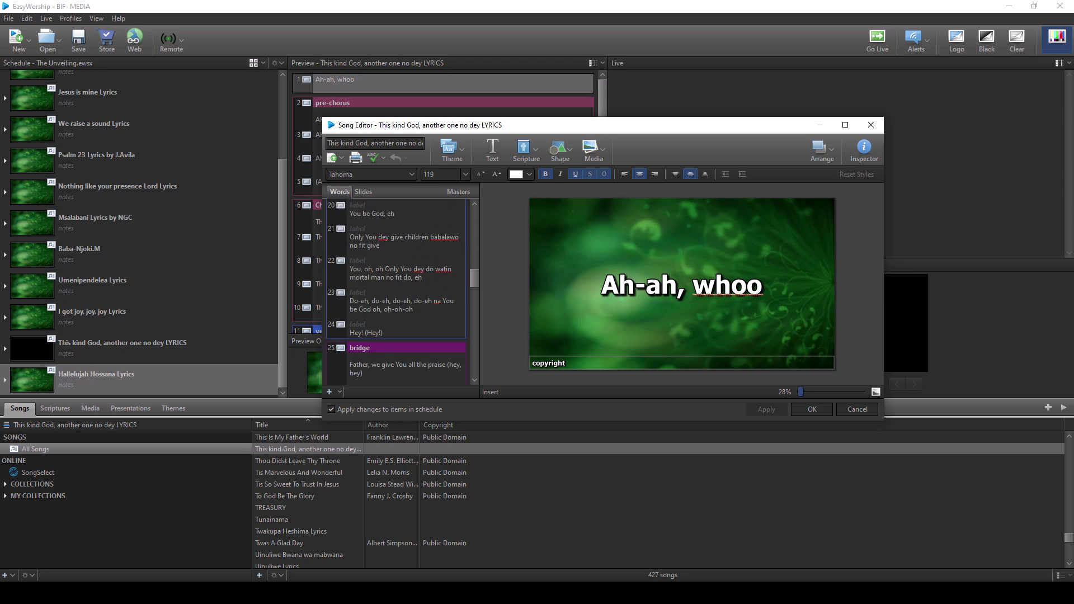
scroll(388, 287, "down", 2)
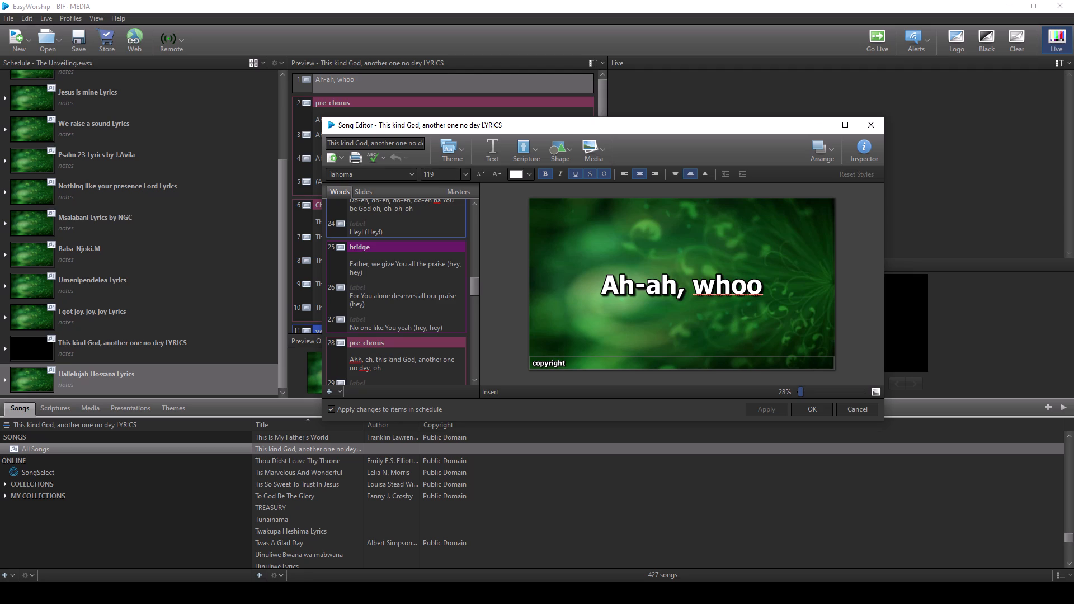
Go through the bridge slides from "Father, we give You all the praise" to "No one like You yeah" in the song editor.
left_click(381, 271)
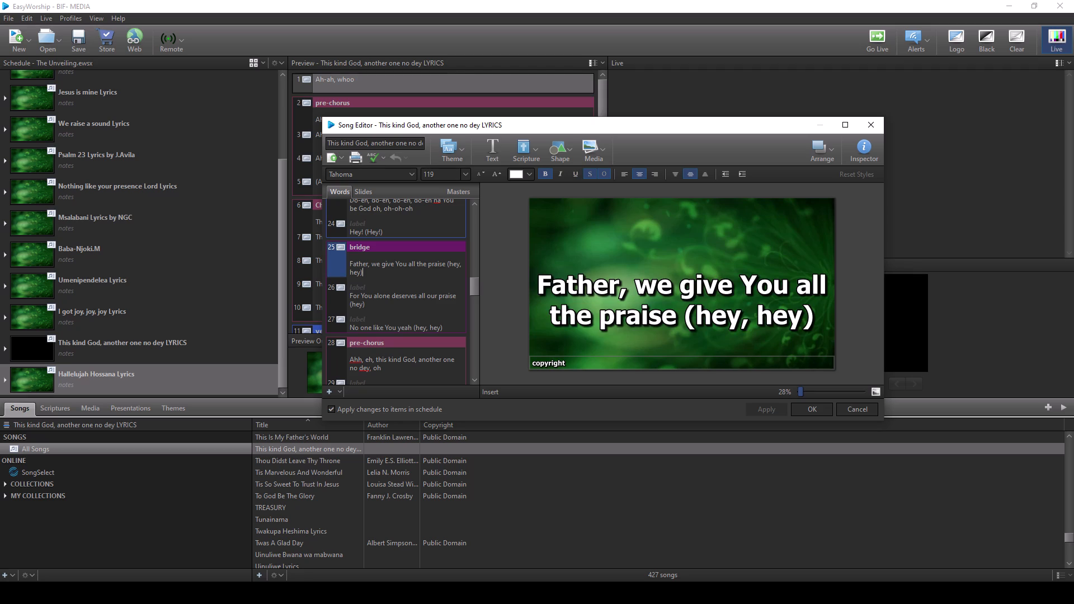
left_click(379, 298)
left_click(386, 331)
left_click(443, 329)
left_click(441, 294)
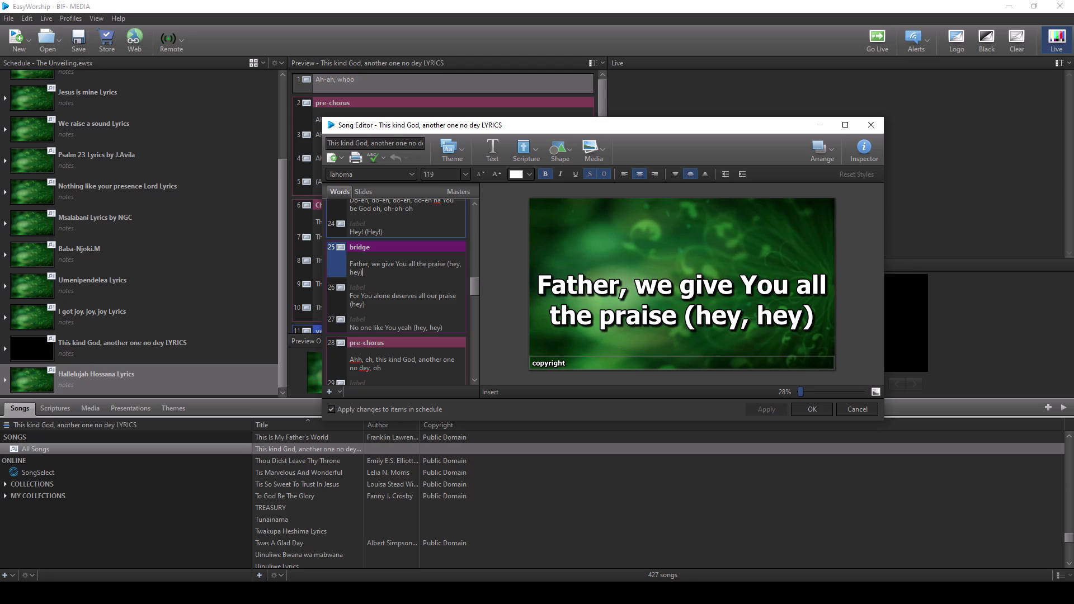
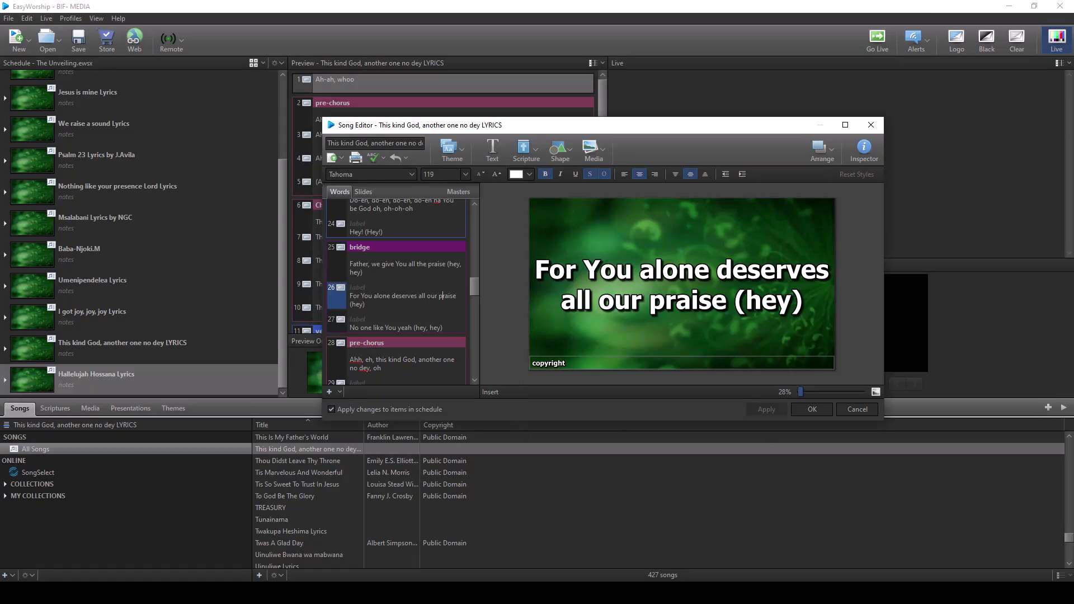
Go back to the "Do-eh, do-eh" slide just before the bridge and examine its lyrics.
left_click_drag(474, 287, 474, 279)
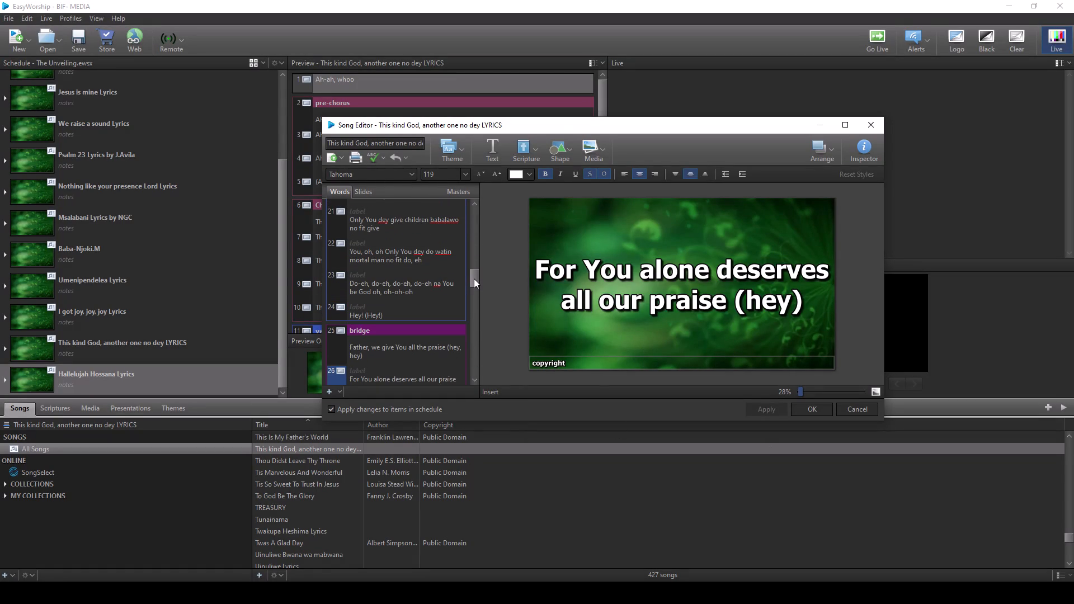
left_click(415, 293)
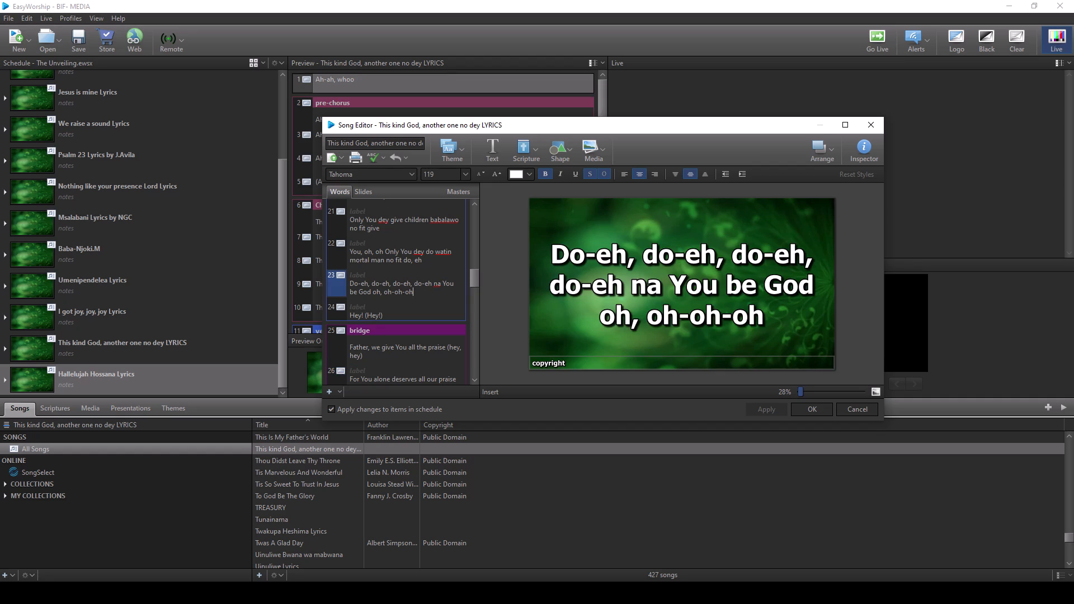
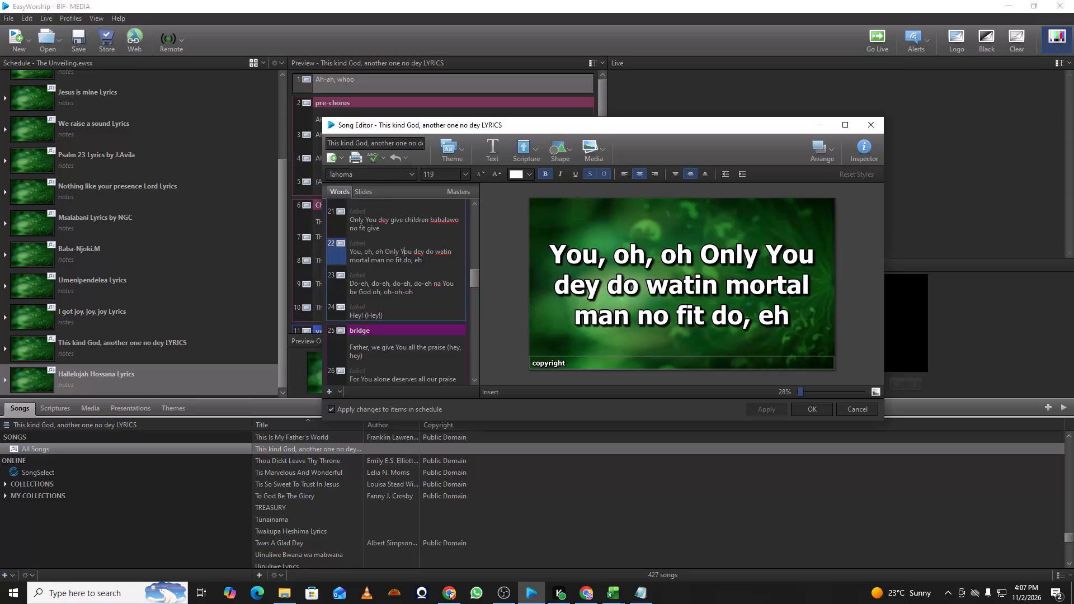
Move the line "Father, we give You all the praise (hey, hey)" out of the bridge heading slide into a new slide directly after it.
left_click(411, 222)
scroll(412, 289, "down", 5)
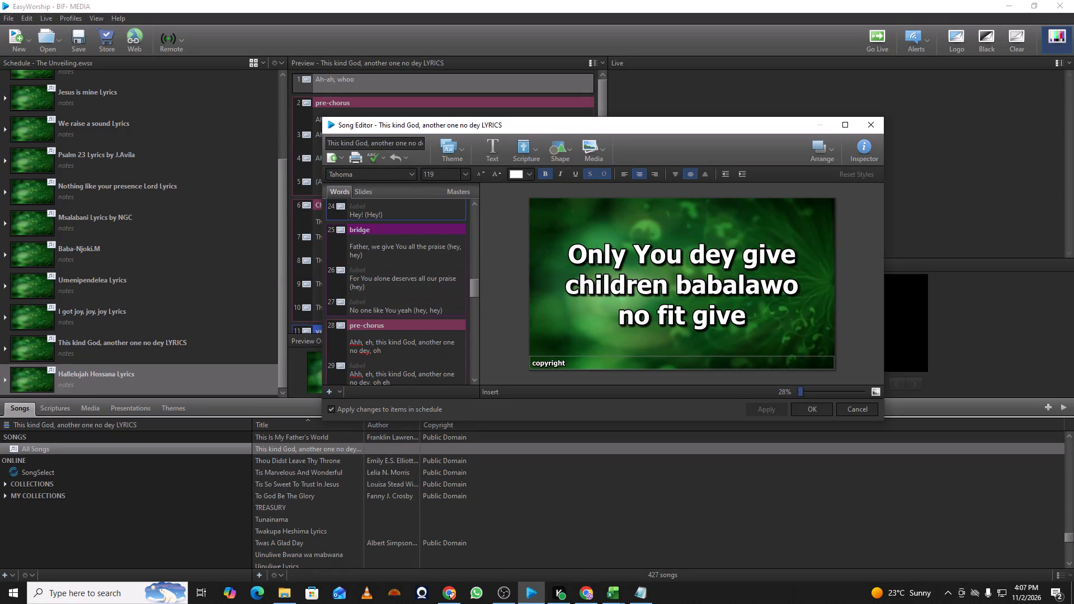
left_click(385, 281)
left_click(390, 248)
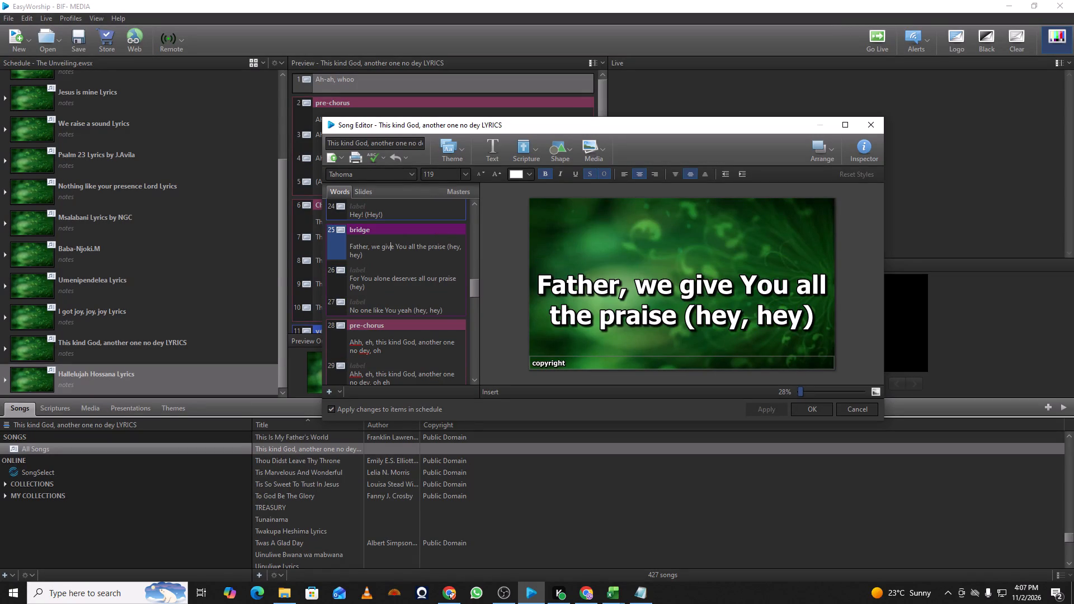
left_click_drag(372, 257, 348, 241)
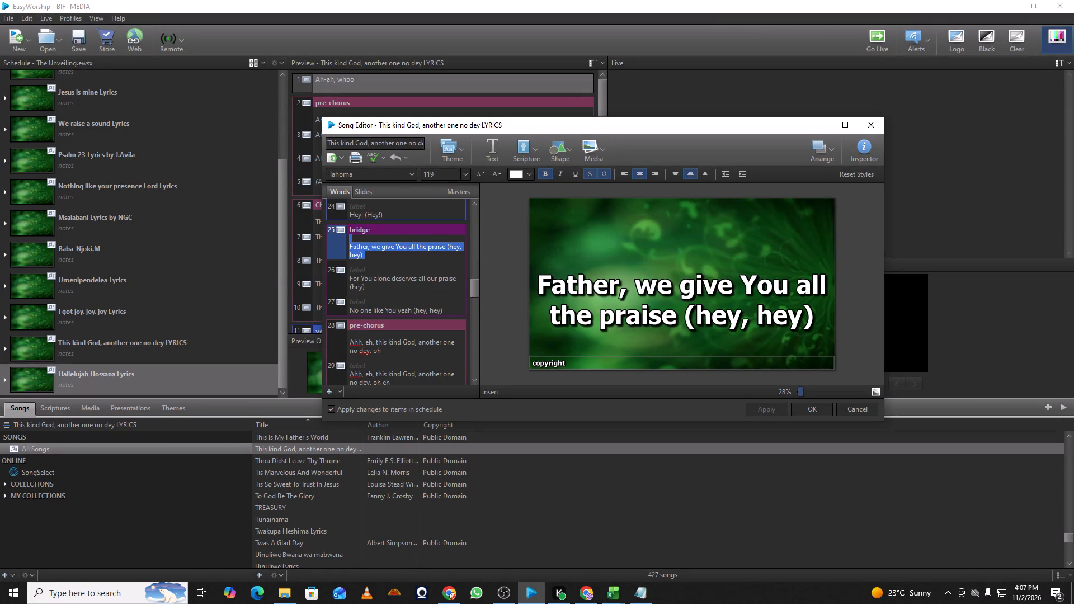
key("ctrl+c")
key("BackSpace")
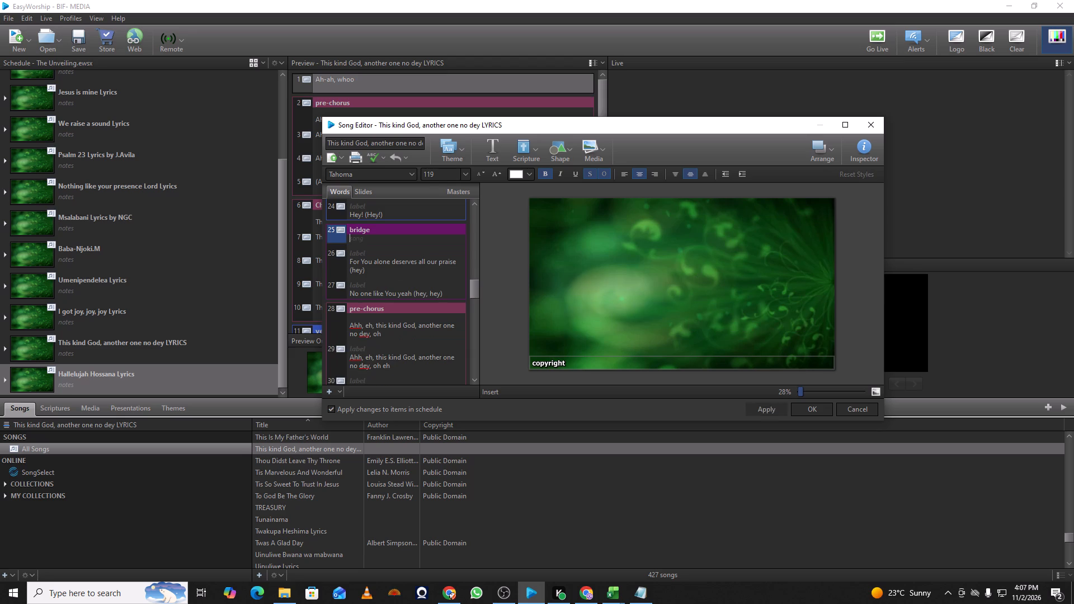
left_click(362, 240)
left_click(328, 393)
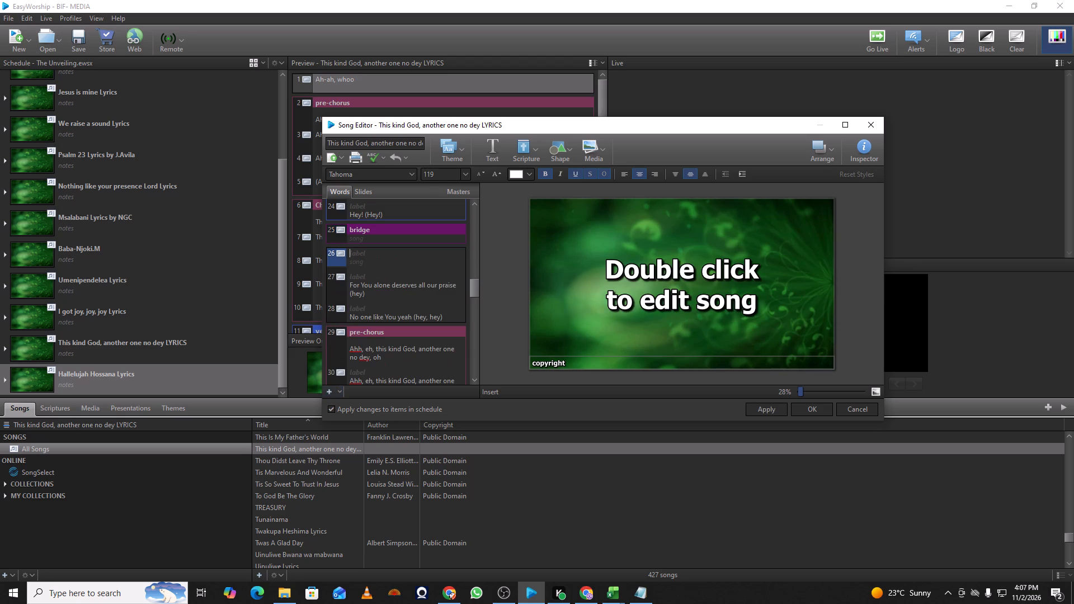
left_click(359, 264)
key("ctrl+v")
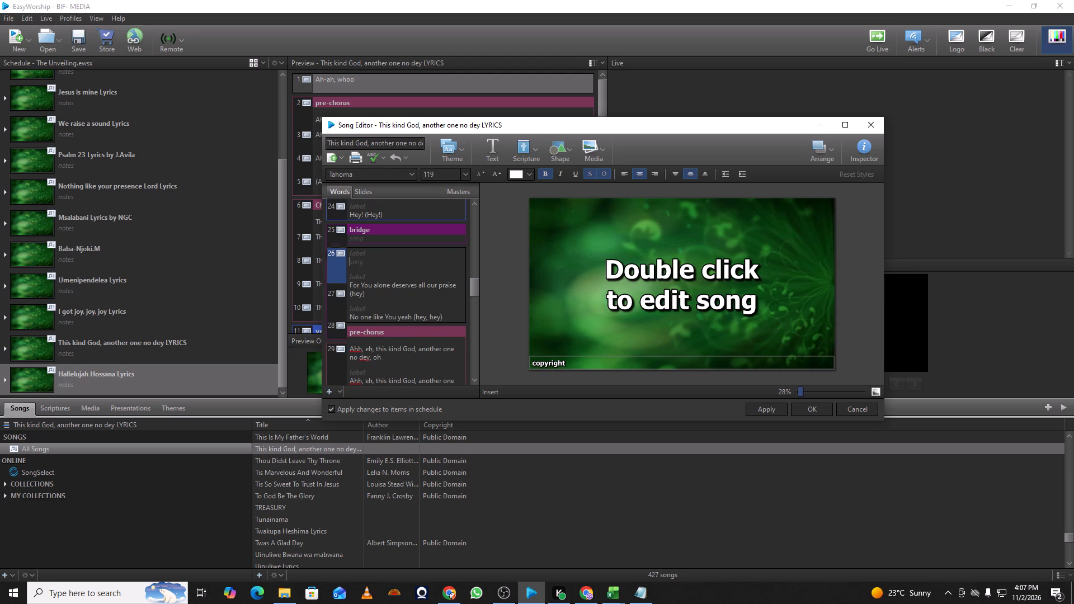
Remove the blank line above "Father, we give You all the praise" on the new slide.
left_click(370, 268)
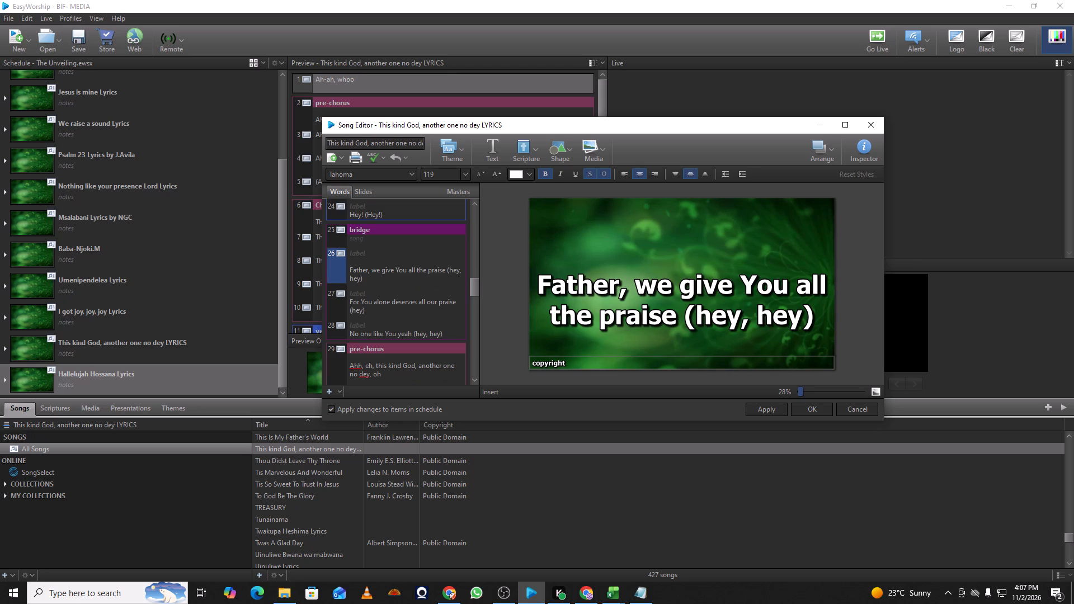
left_click(367, 255)
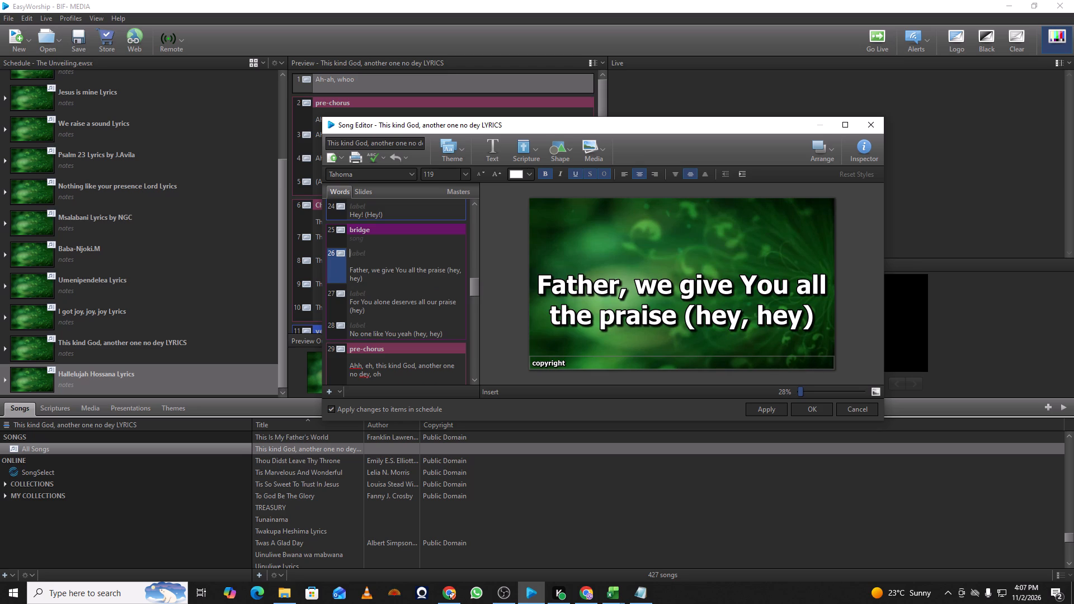
left_click(355, 265)
key("BackSpace")
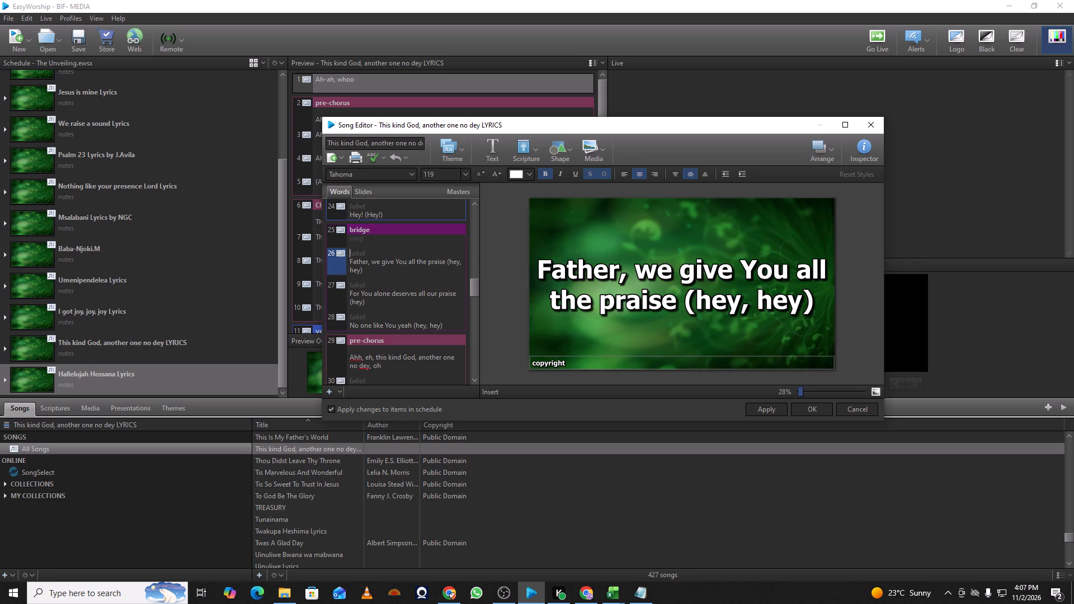
left_click(368, 267)
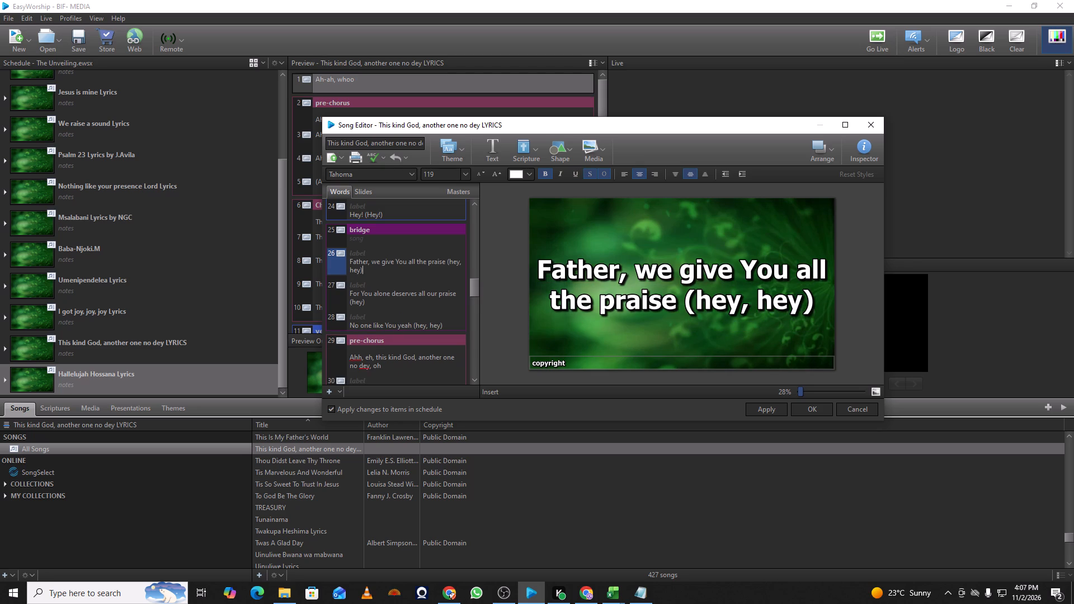
Examine the remaining lyric slides from the bridge through the pre-chorus and chorus to the end of the song.
left_click(360, 244)
scroll(365, 257, "down", 5)
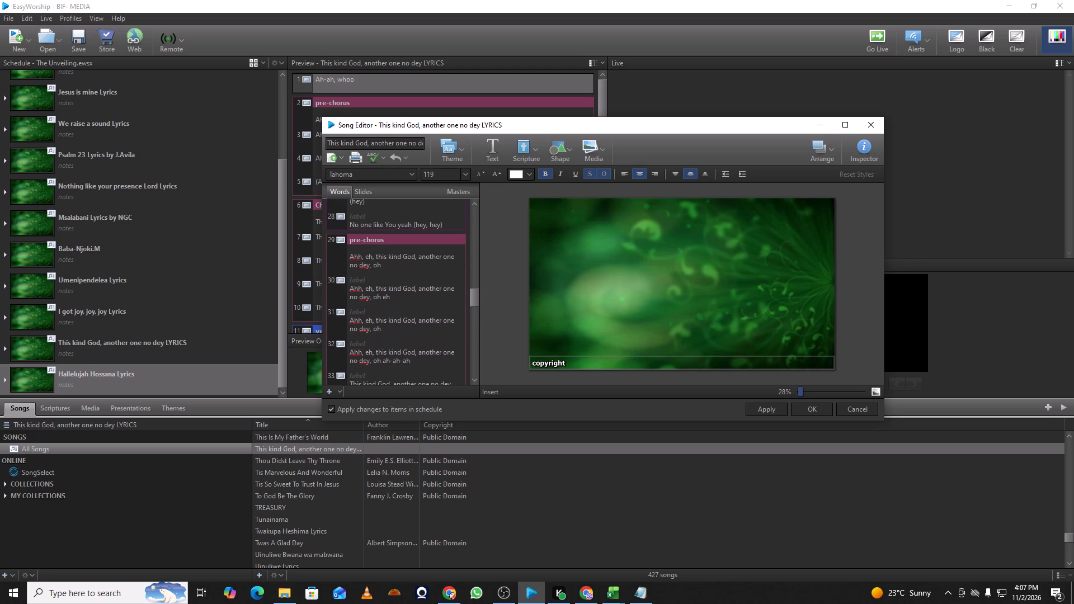
scroll(371, 300, "down", 13)
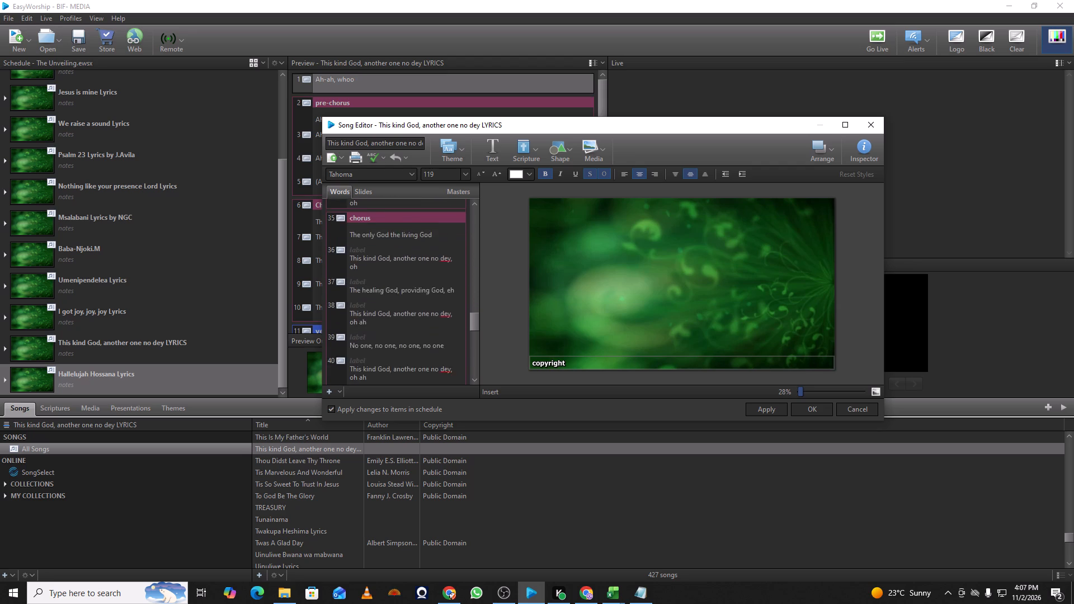
left_click(381, 279)
scroll(384, 285, "down", 20)
scroll(384, 291, "down", 14)
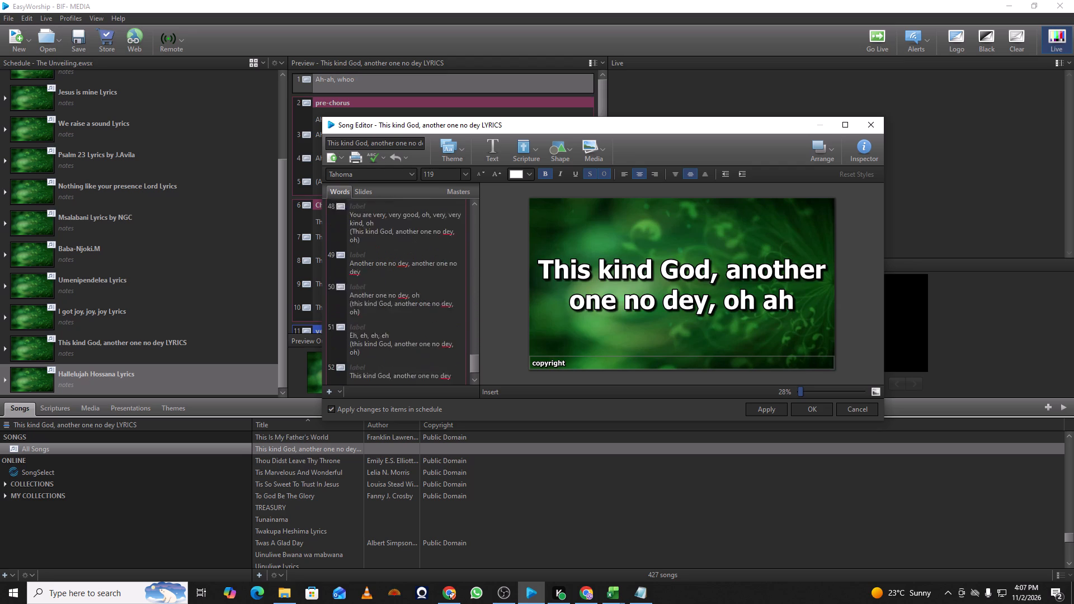
scroll(384, 291, "down", 6)
Save the lyric edits to "This kind God" and close the song editor.
left_click(817, 408)
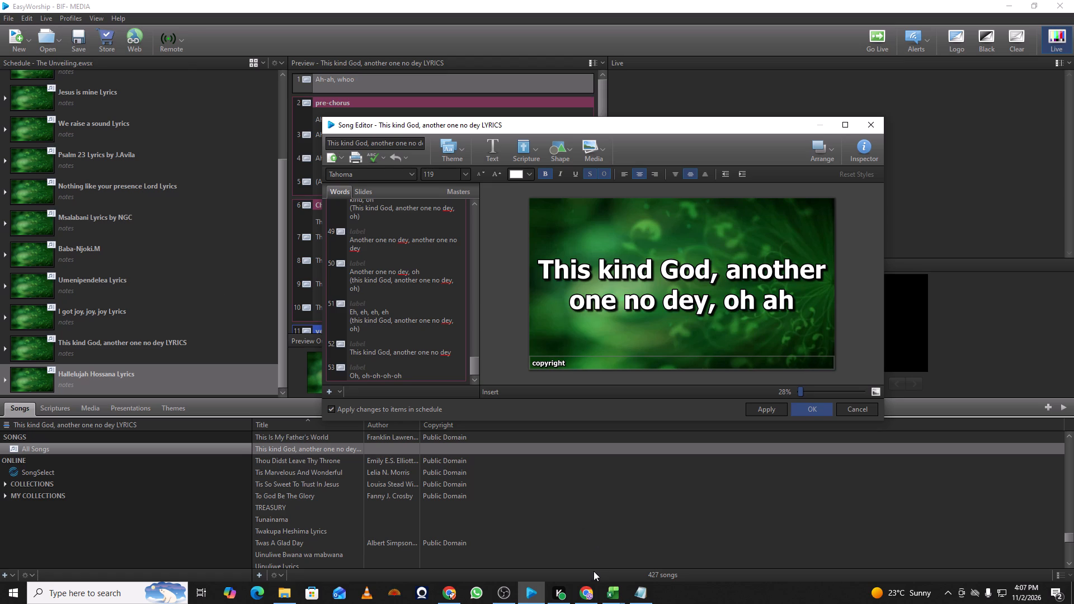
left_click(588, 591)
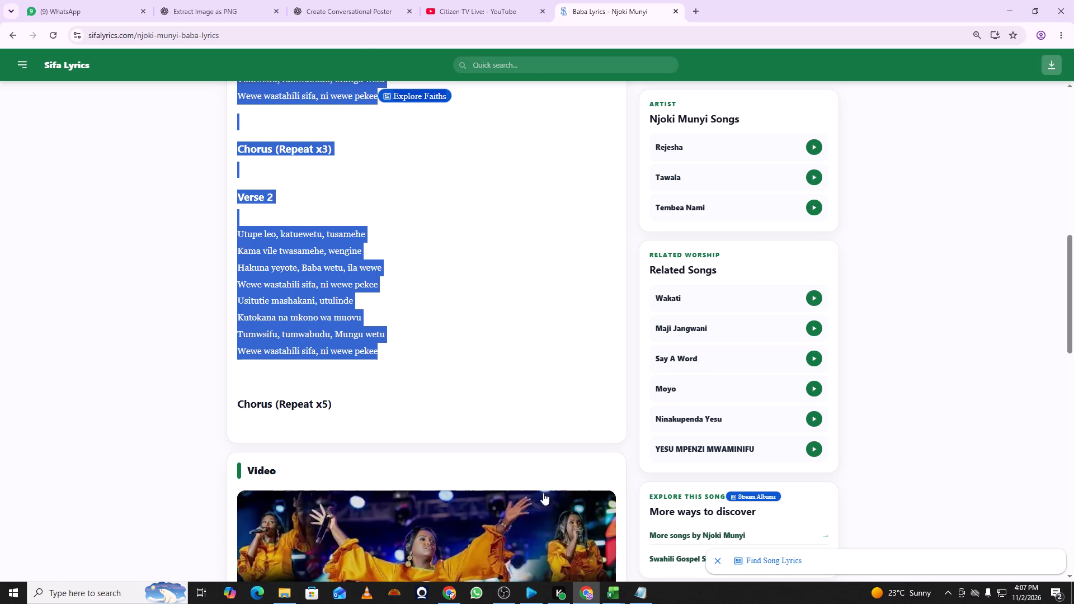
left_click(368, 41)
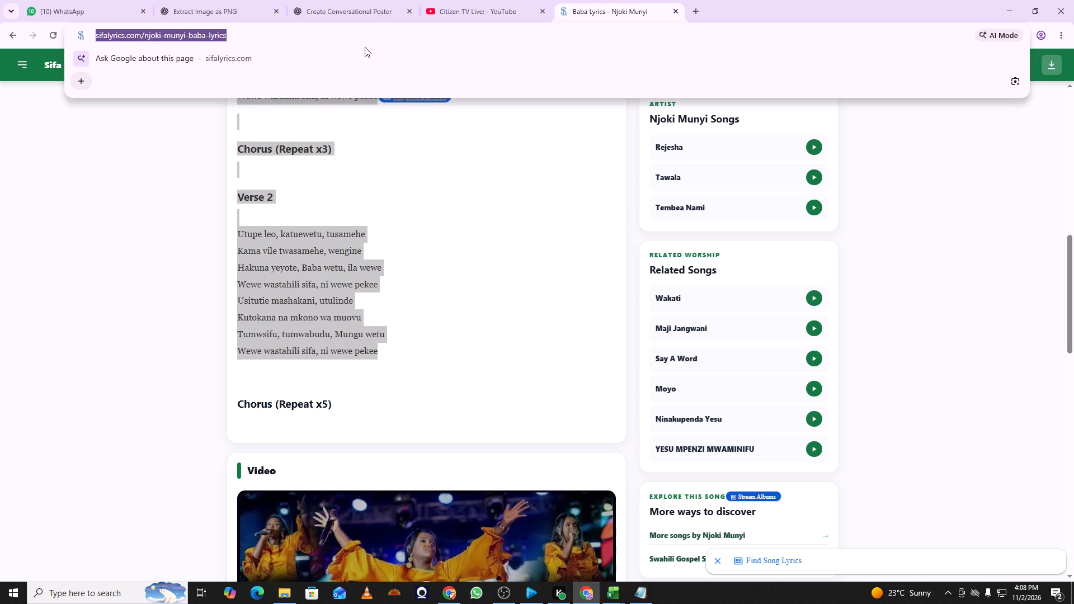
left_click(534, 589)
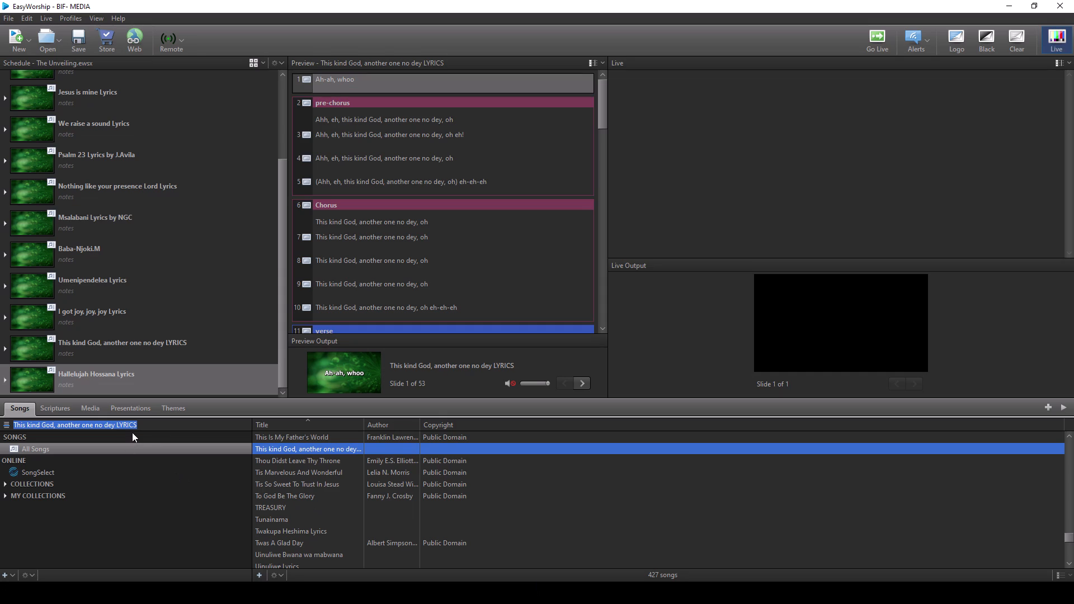
Search the song library for "naenda" and add Naenda Mbele Lyrics by Sue Wachira to the end of the schedule.
type("naenda")
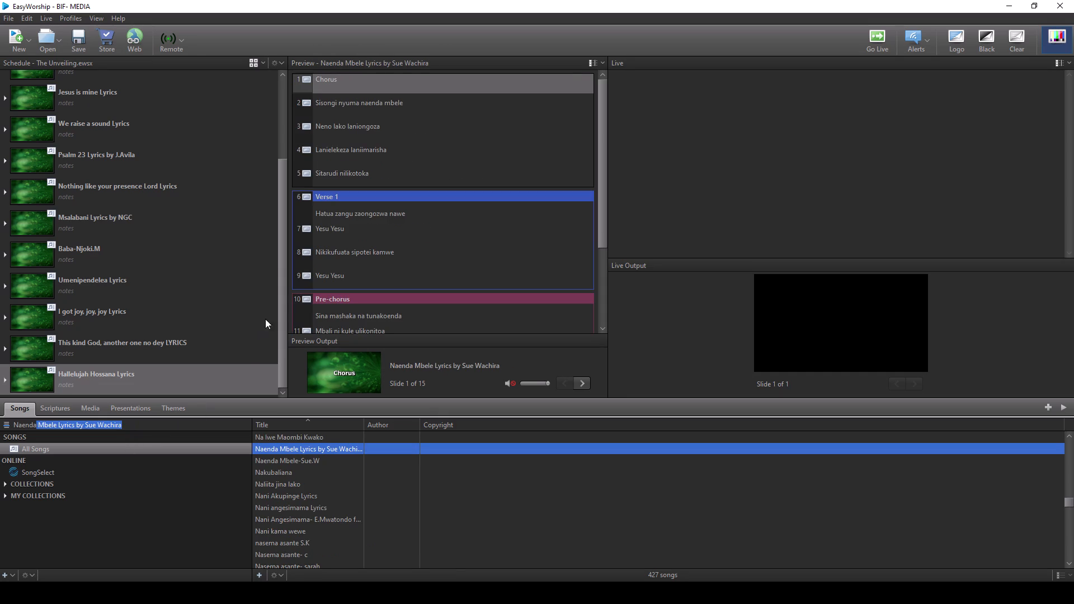
left_click_drag(281, 303, 281, 332)
left_click(296, 450)
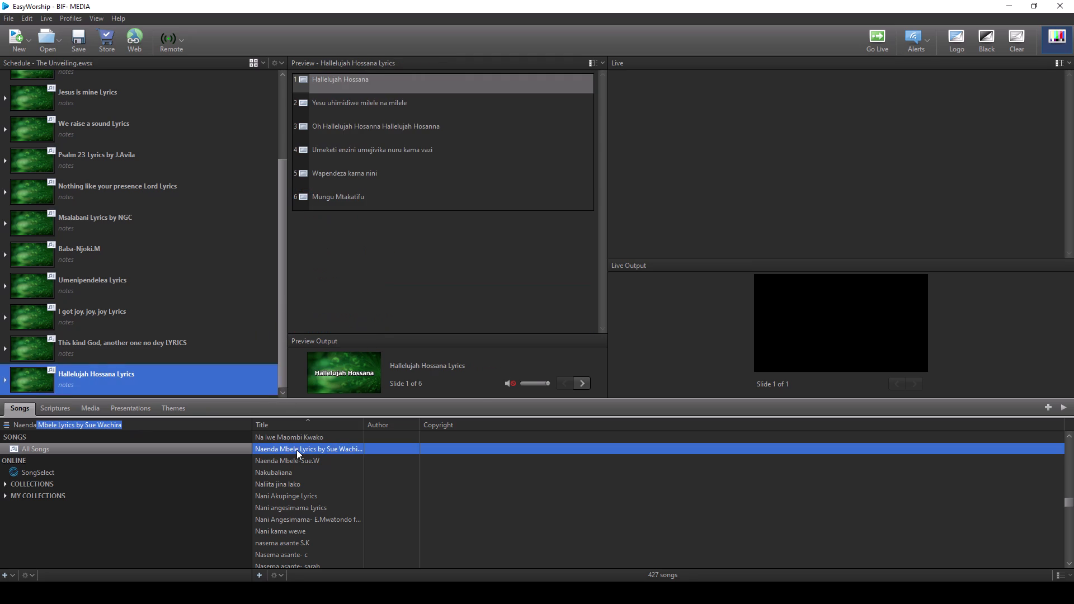
left_click_drag(297, 450, 168, 397)
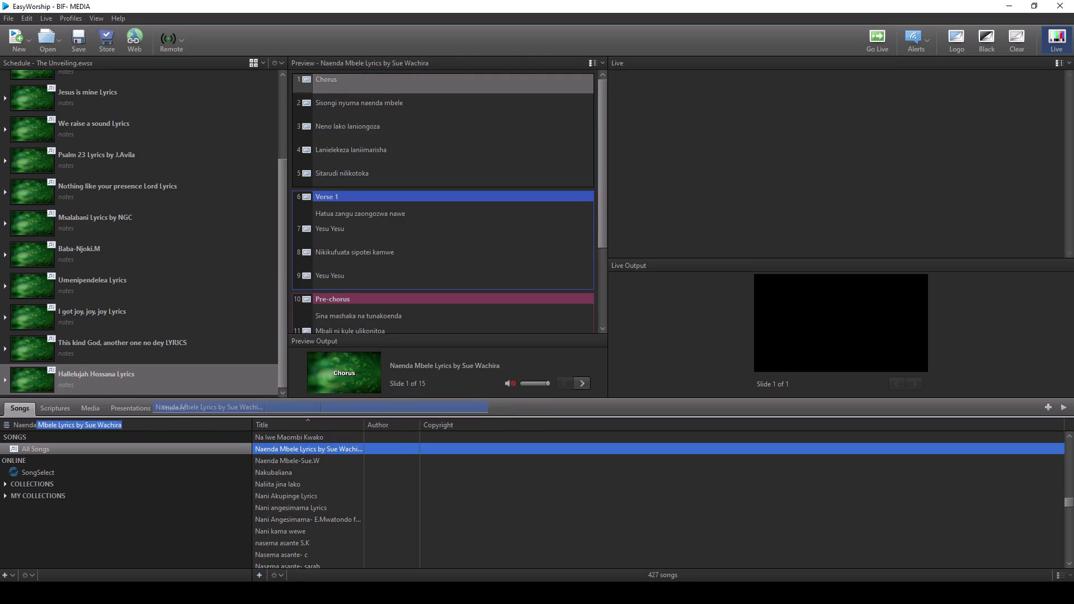
left_click_drag(168, 397, 129, 389)
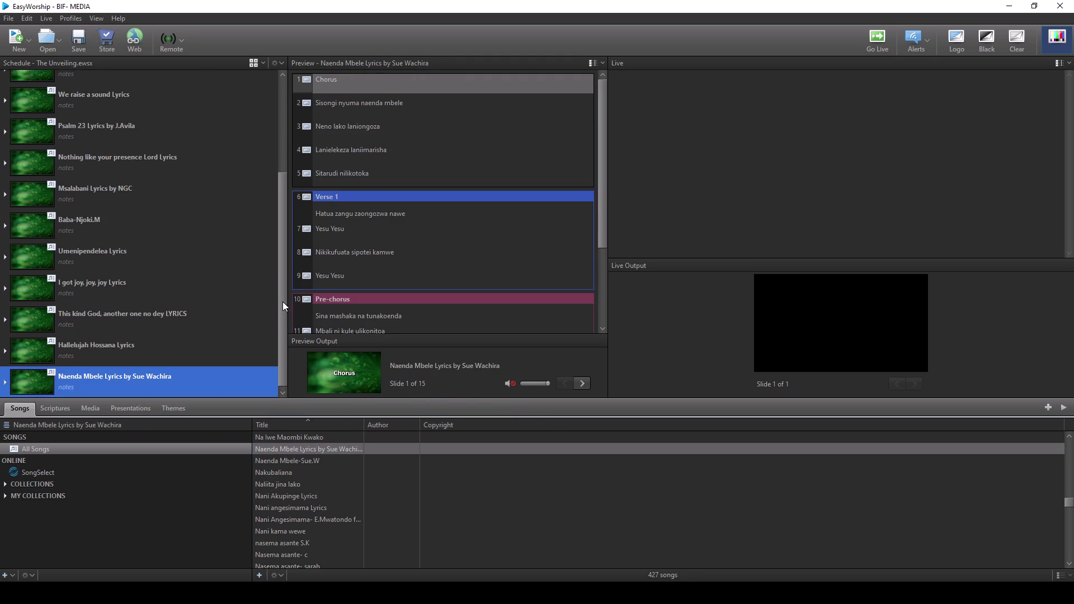
Check the schedule's song order from first to last and save The Unveiling schedule.
left_click_drag(282, 299, 281, 141)
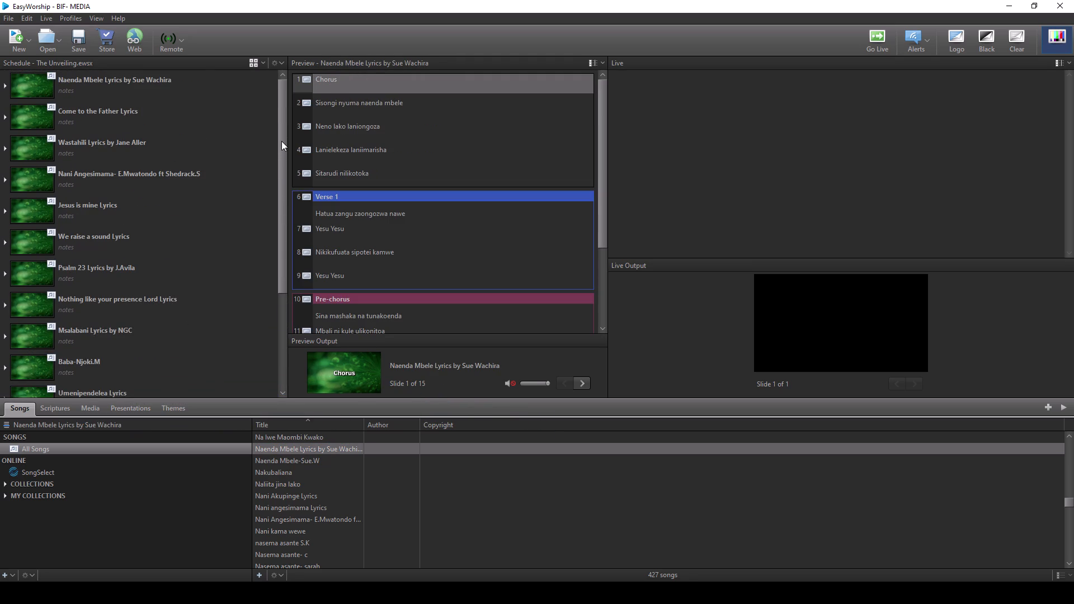
left_click_drag(281, 141, 288, 360)
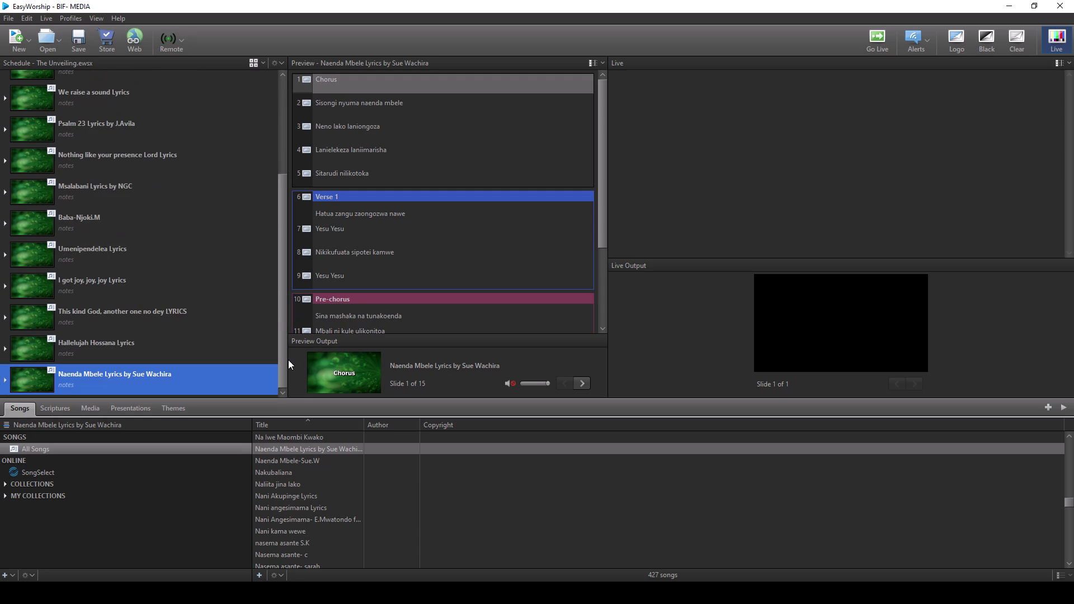
left_click_drag(288, 360, 288, 361)
left_click(85, 39)
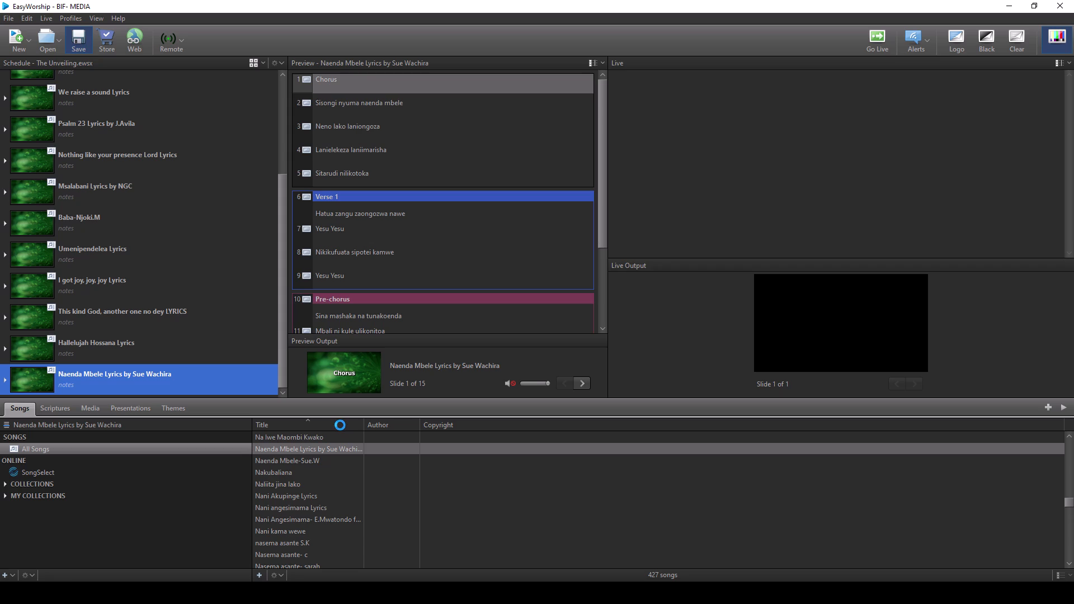
Select the existing song library search text.
left_click(76, 426)
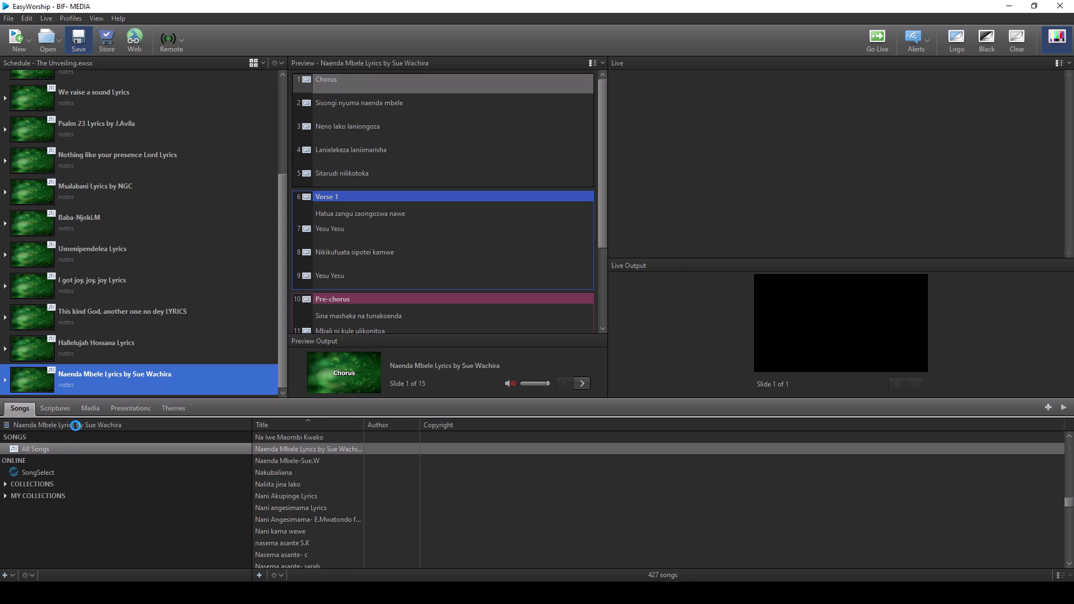
triple_click(76, 426)
left_click(76, 426)
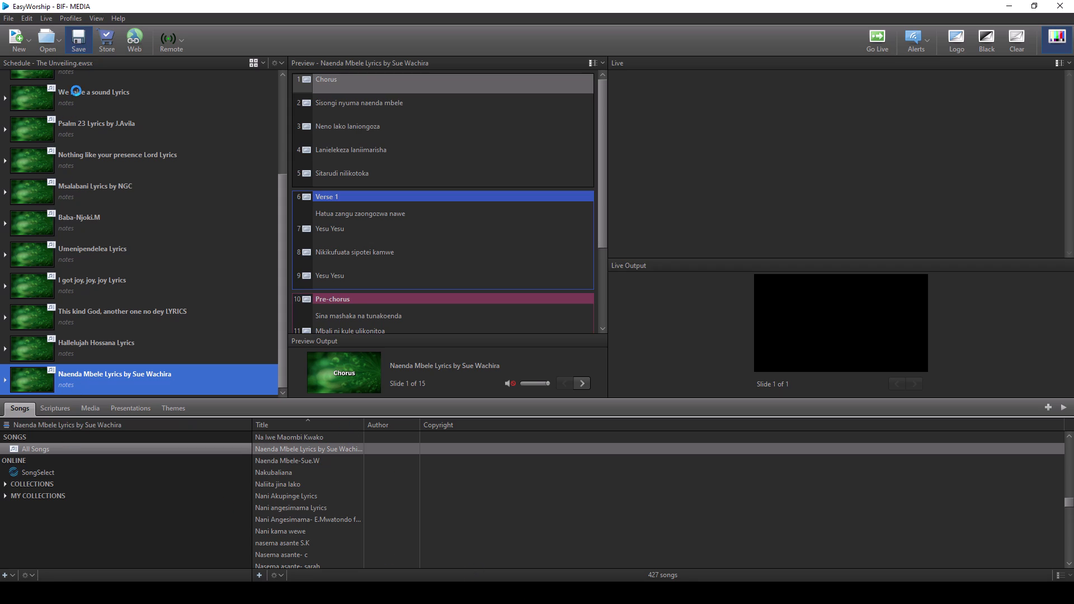
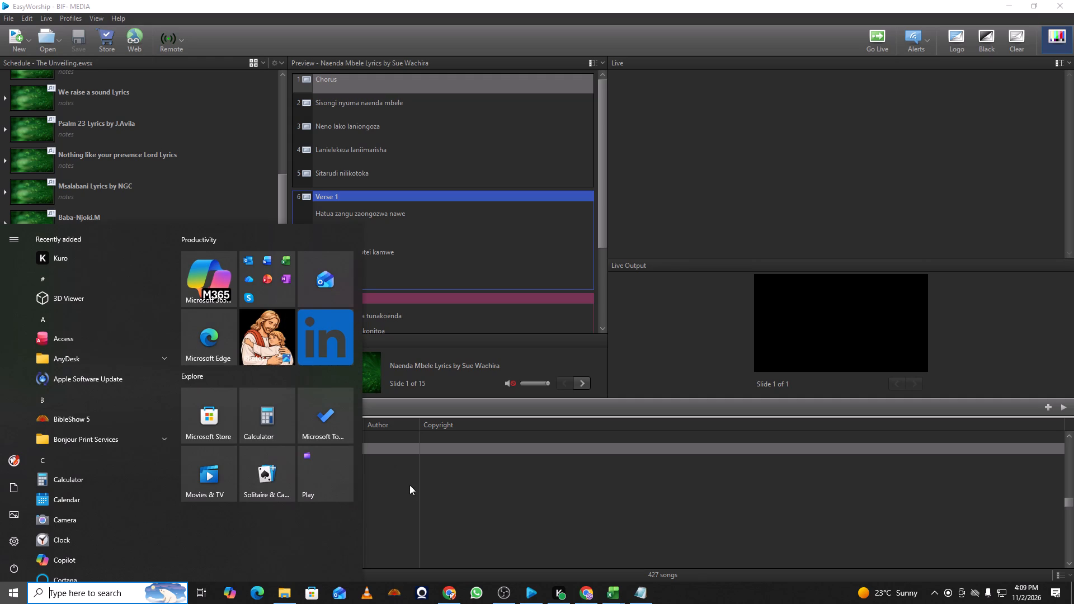
Search the song library for "sijawa" and compare the lyrics of Sijawahiweza-NGC ft P.Clement and Sijawaishindwa By Paul Clement.
left_click(435, 259)
left_click(78, 421)
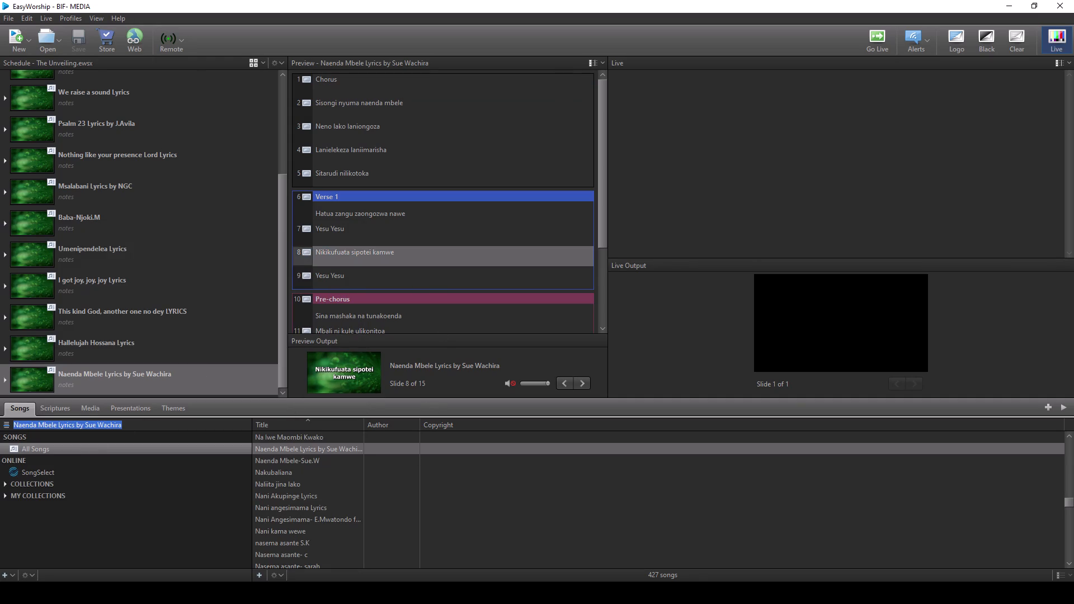
type("sija")
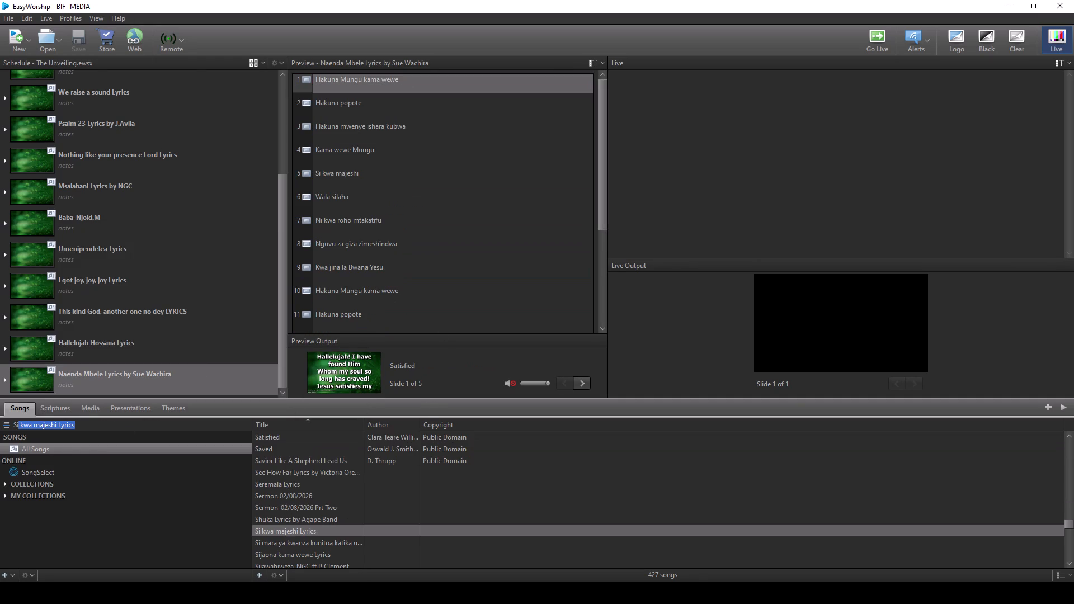
type("wa")
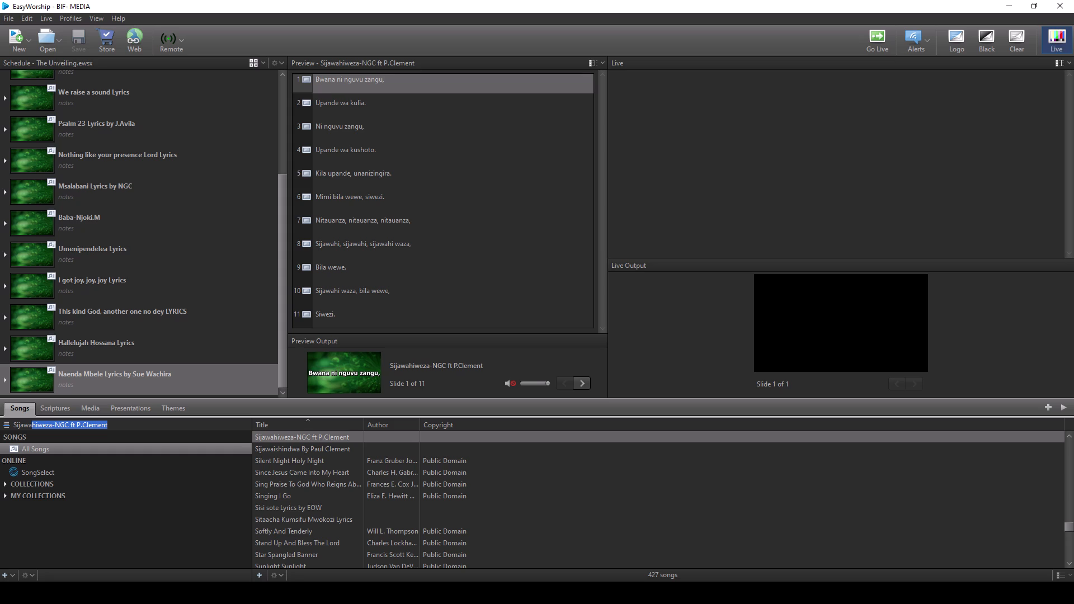
left_click_drag(282, 320, 282, 328)
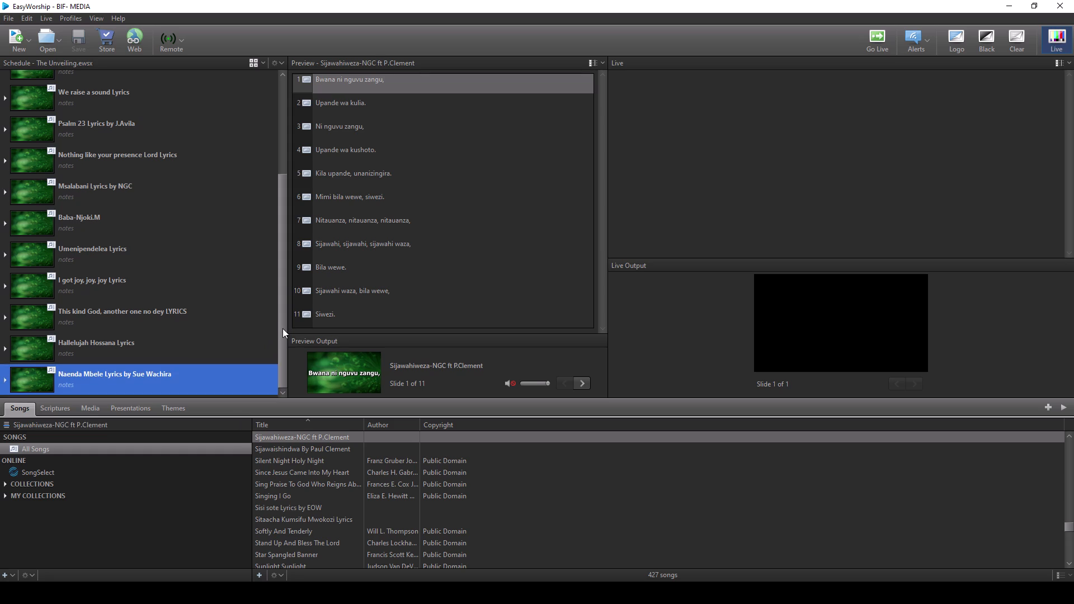
left_click_drag(282, 328, 282, 333)
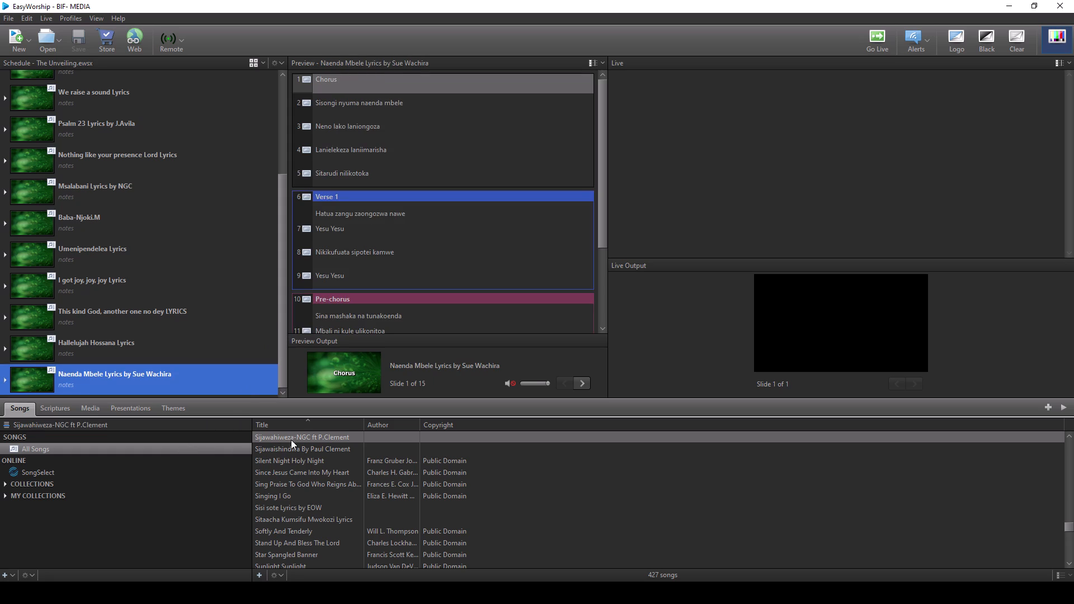
left_click(313, 449)
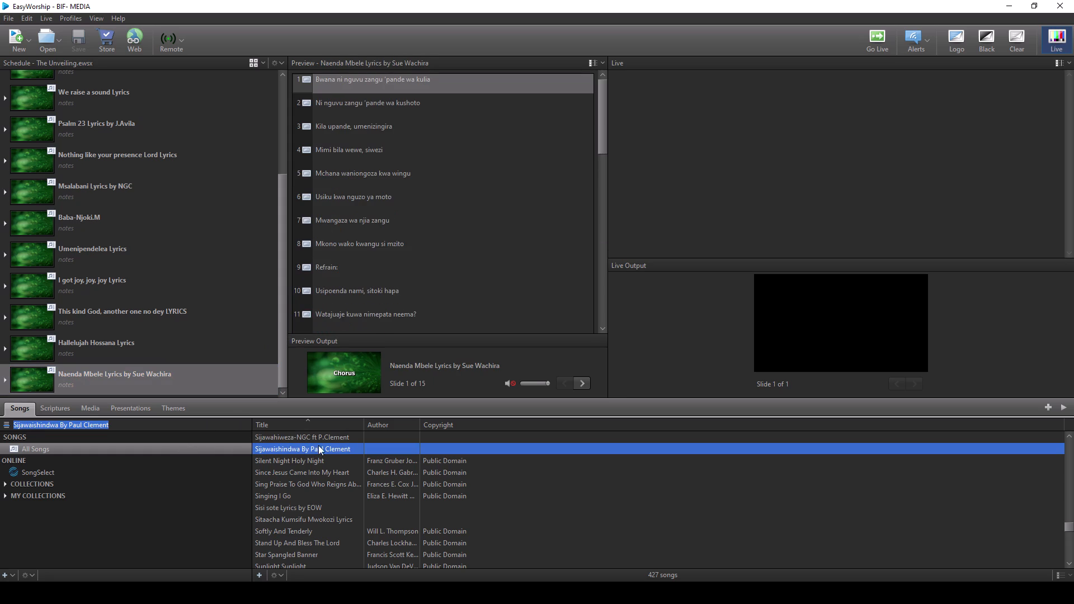
left_click(322, 435)
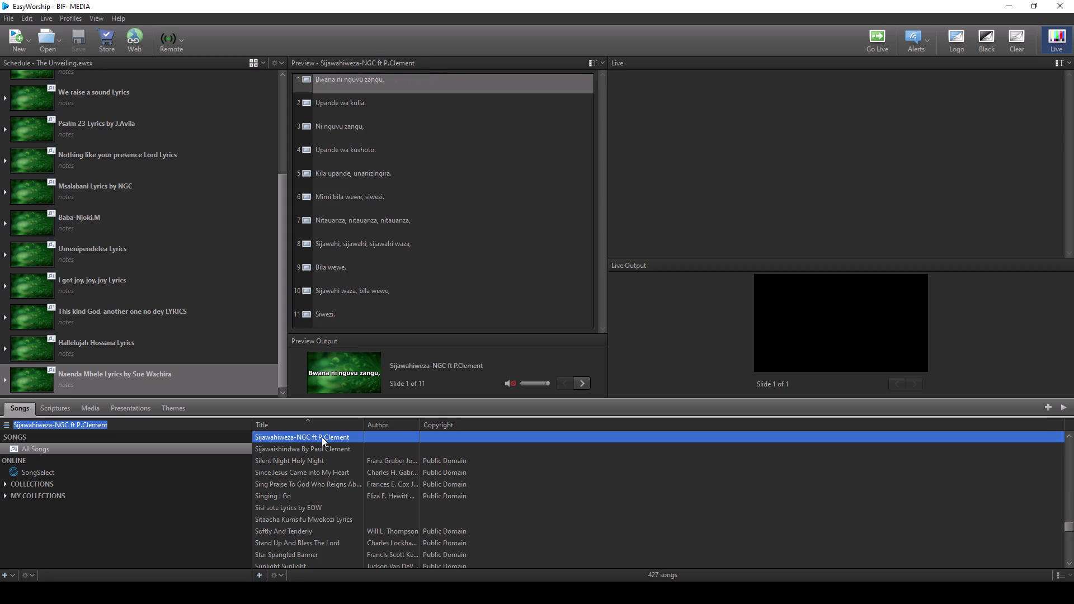
left_click(321, 451)
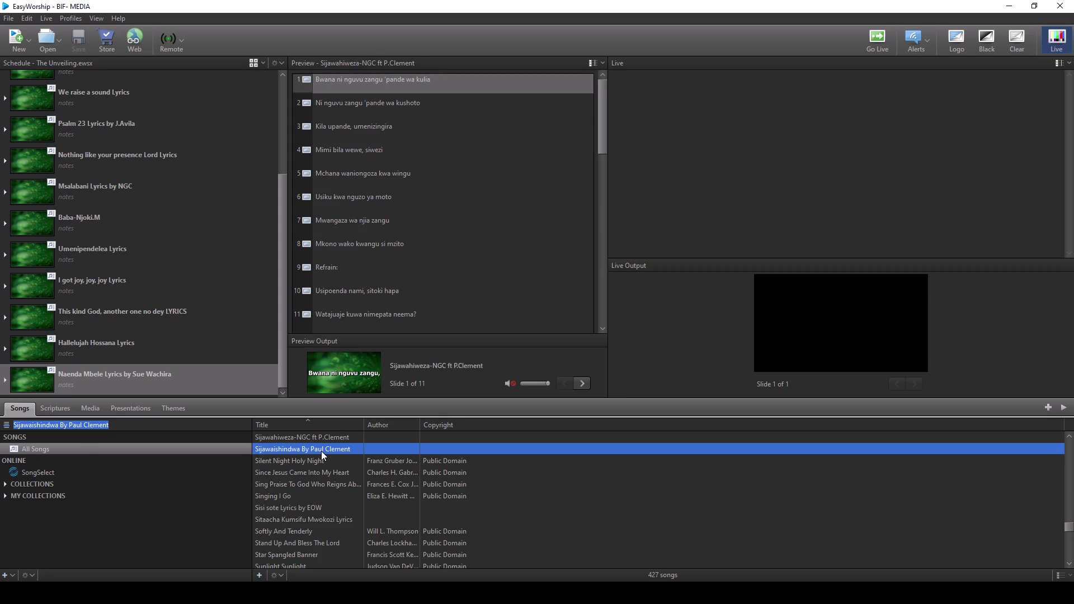
left_click(322, 436)
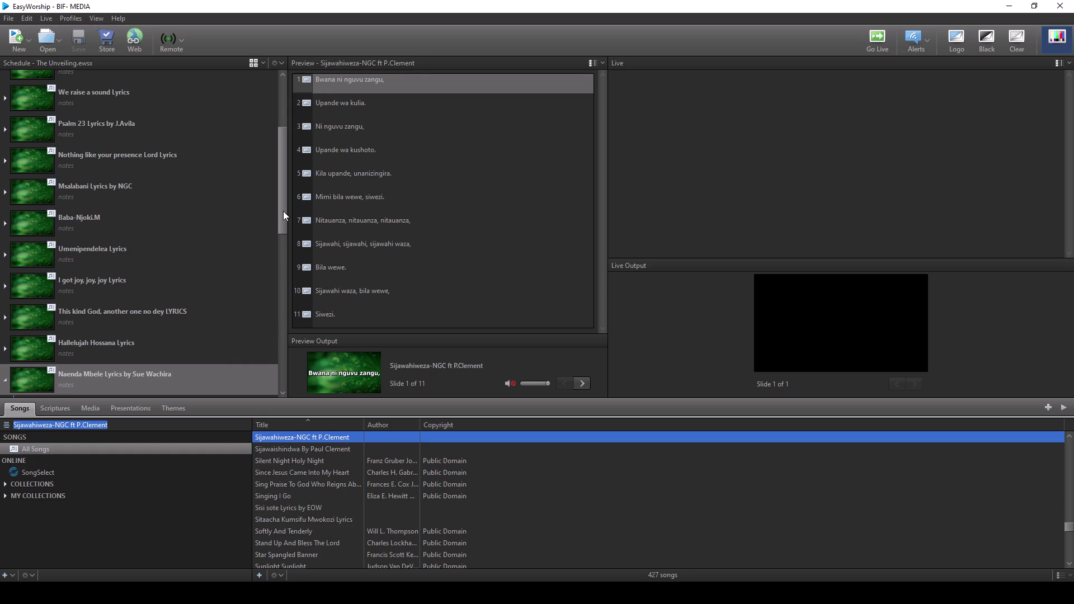
Add Sijawahiweza-NGC ft P.Clement to the schedule directly before Naenda Mbele, keeping Naenda Mbele's slide list collapsed.
left_click_drag(283, 211, 294, 238)
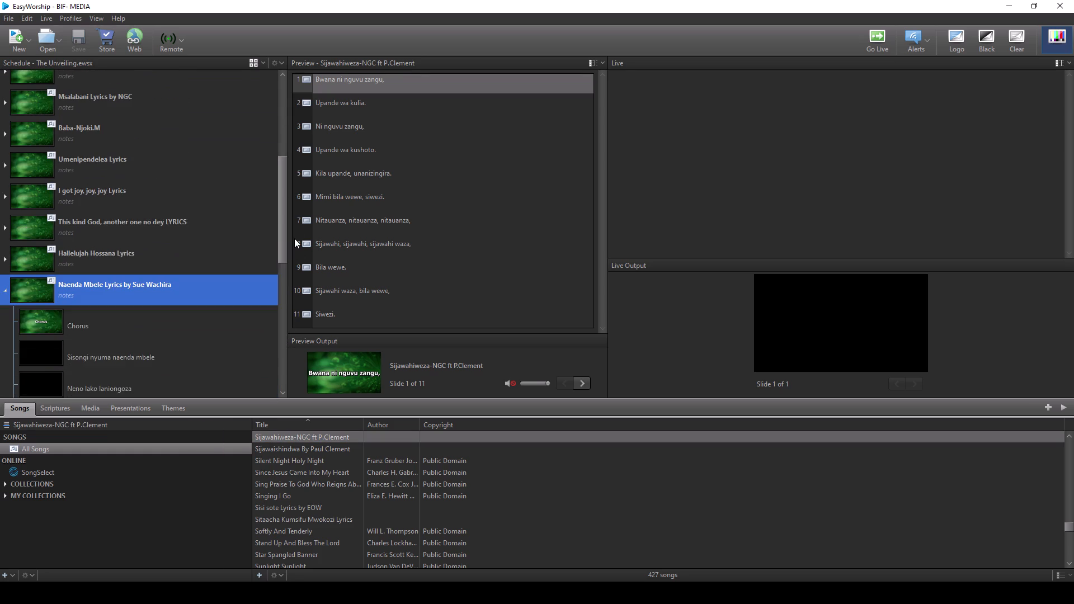
left_click_drag(294, 238, 294, 222)
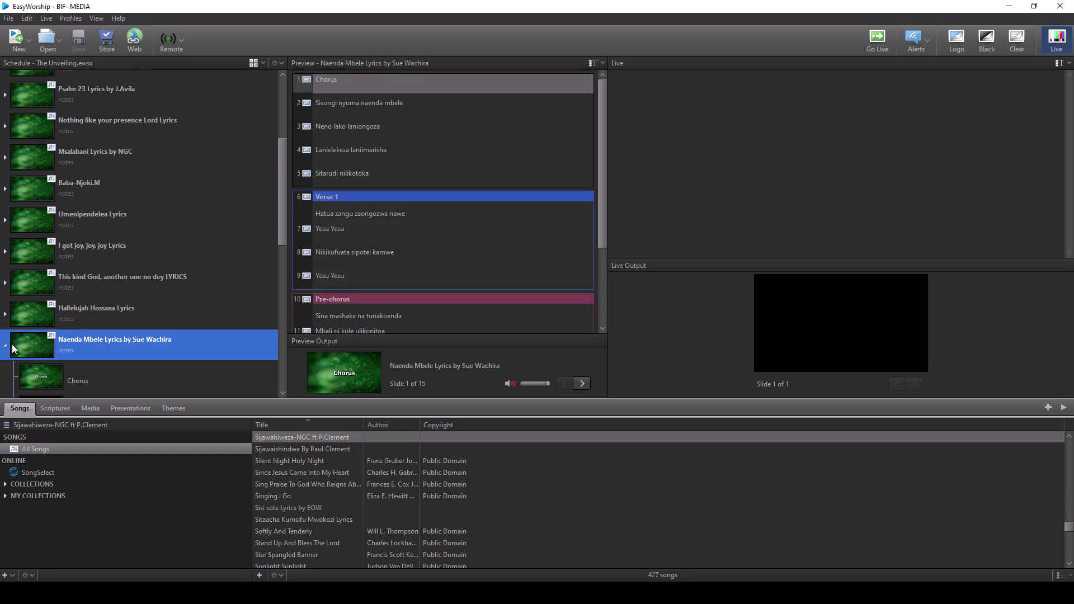
left_click(6, 346)
left_click_drag(282, 197, 282, 199)
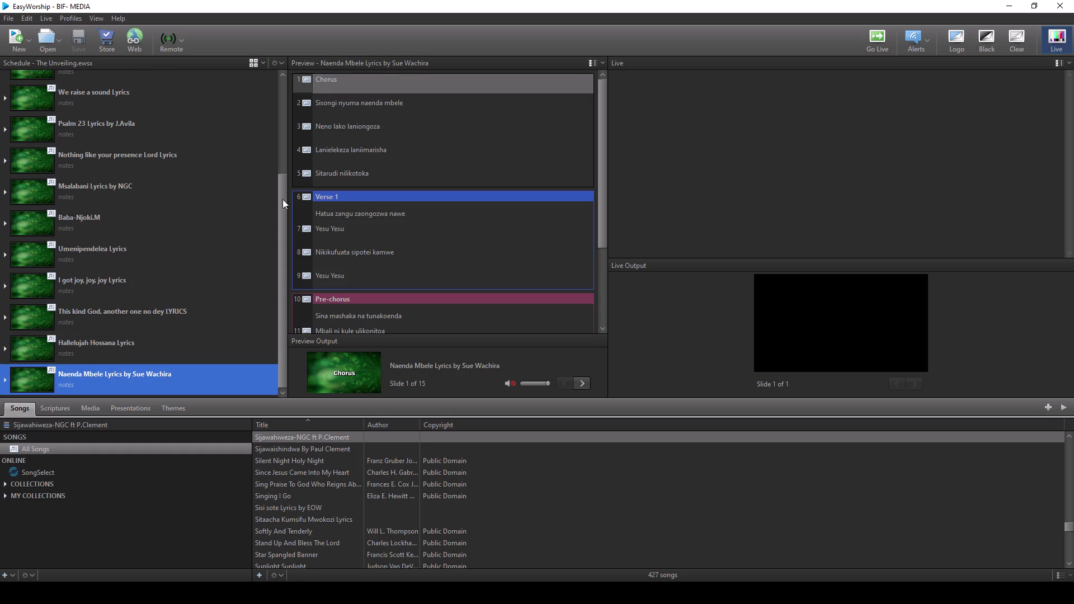
left_click_drag(282, 199, 276, 285)
left_click(322, 433)
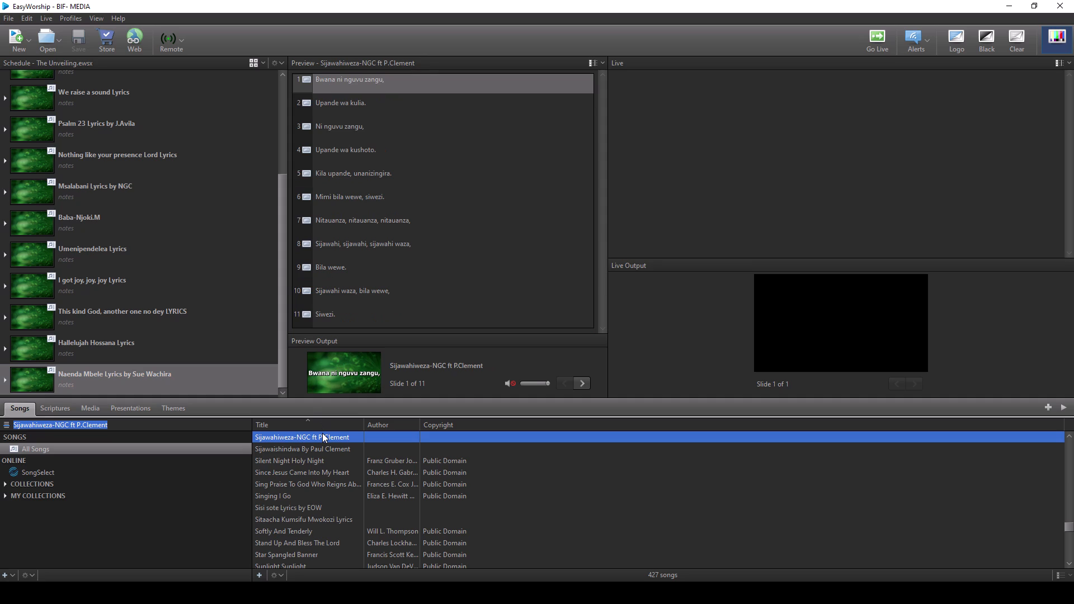
left_click_drag(322, 433, 186, 374)
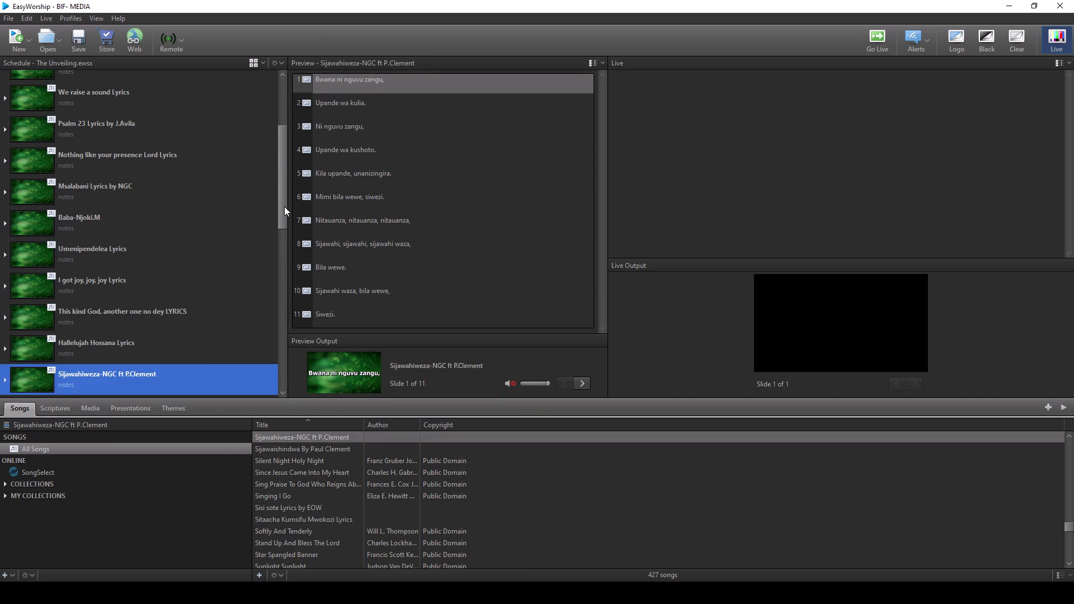
left_click_drag(284, 206, 284, 266)
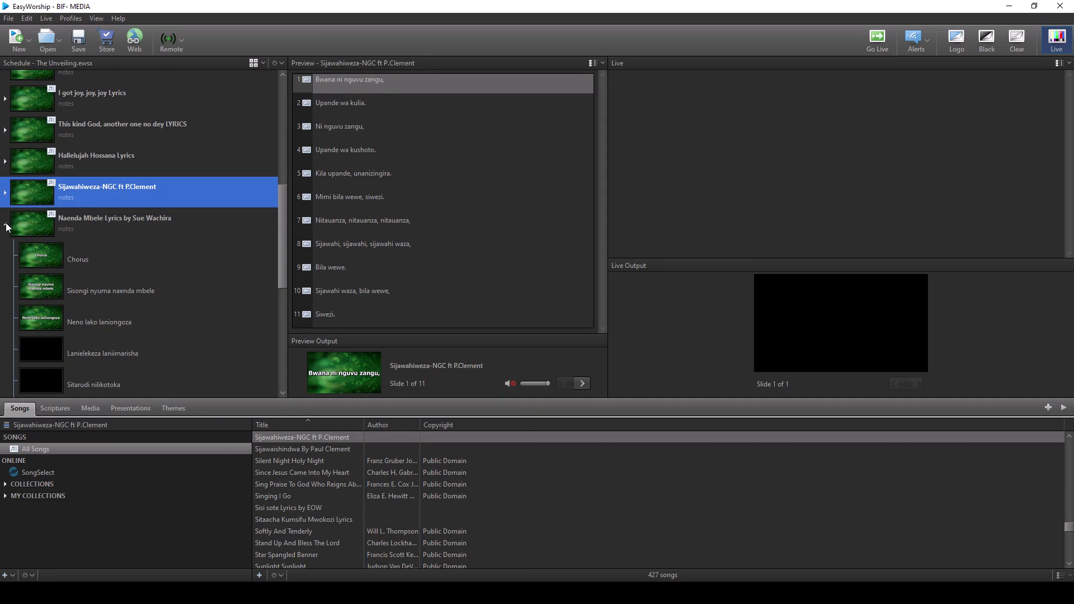
left_click(6, 224)
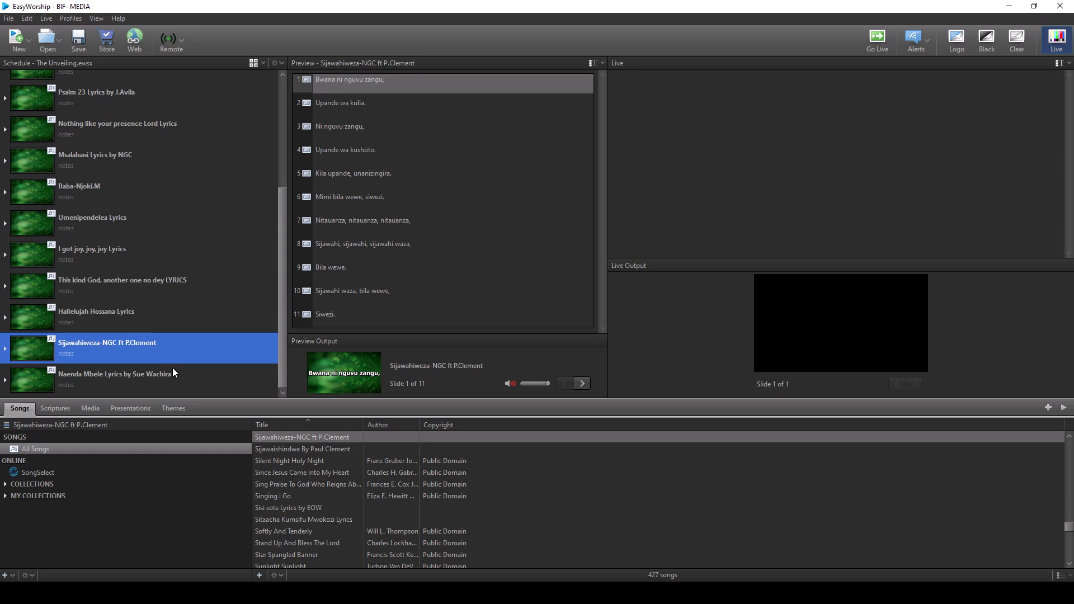
Save The Unveiling schedule.
left_click(284, 437)
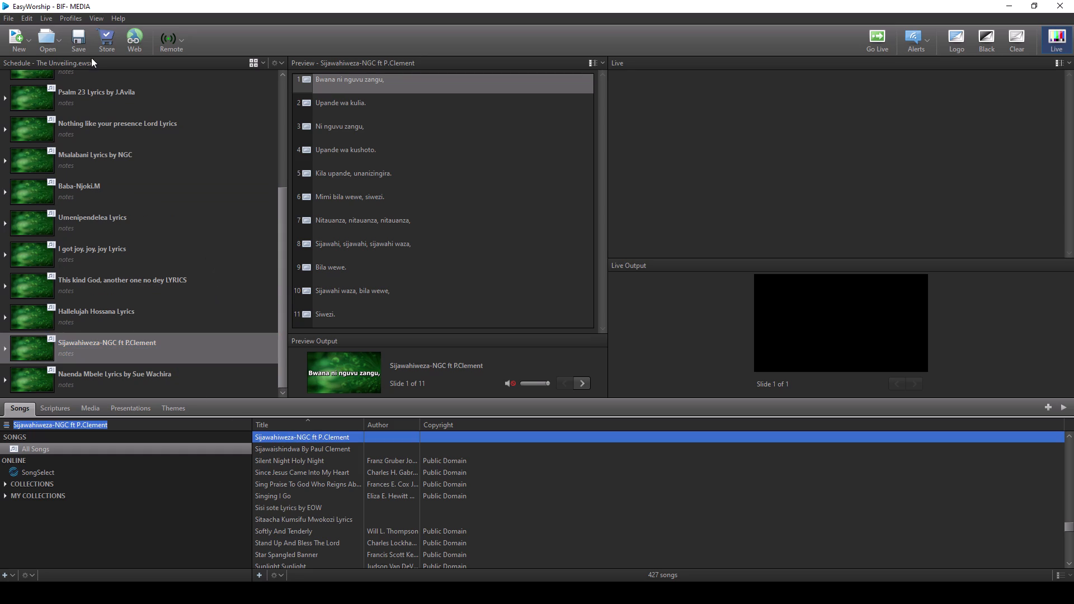
left_click(81, 45)
Switch to Chrome and search Google for "nashangilia lyrics by paul clement".
left_click(447, 598)
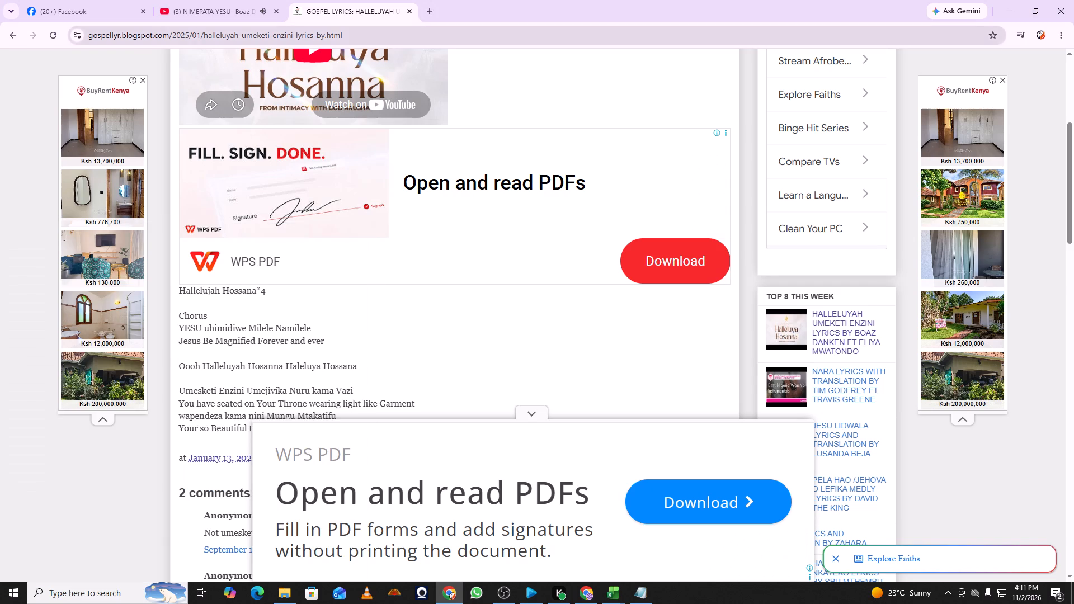
left_click(393, 30)
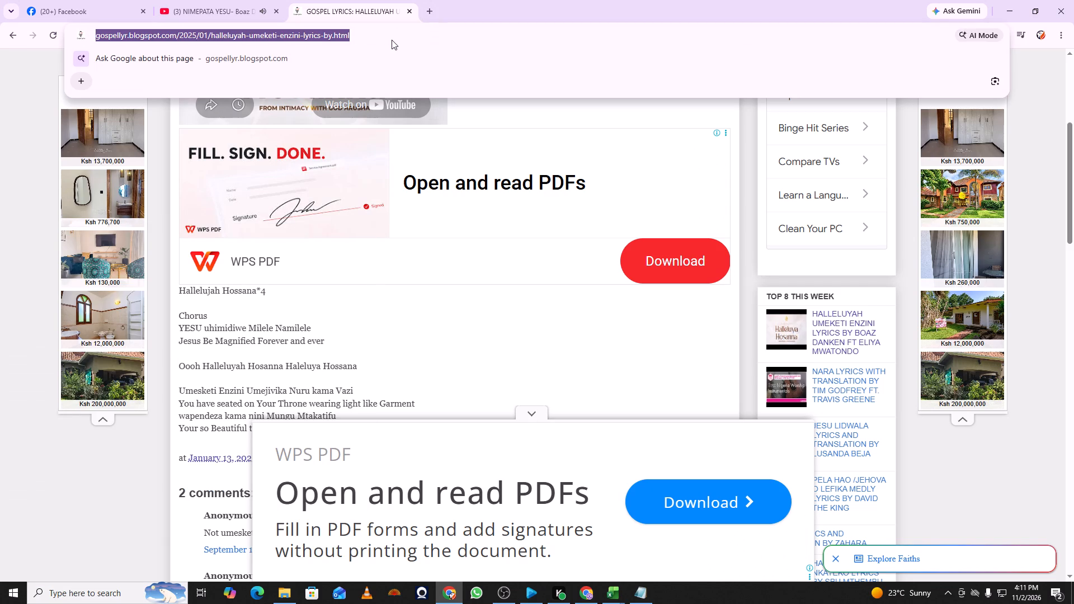
type("nashangilia")
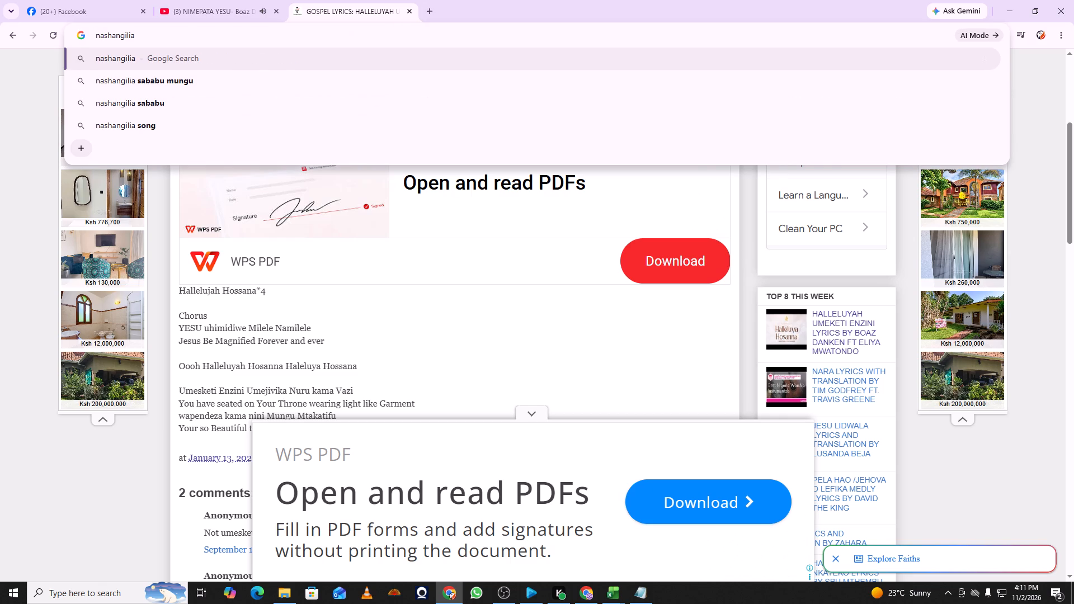
key("space")
type("lyrics by")
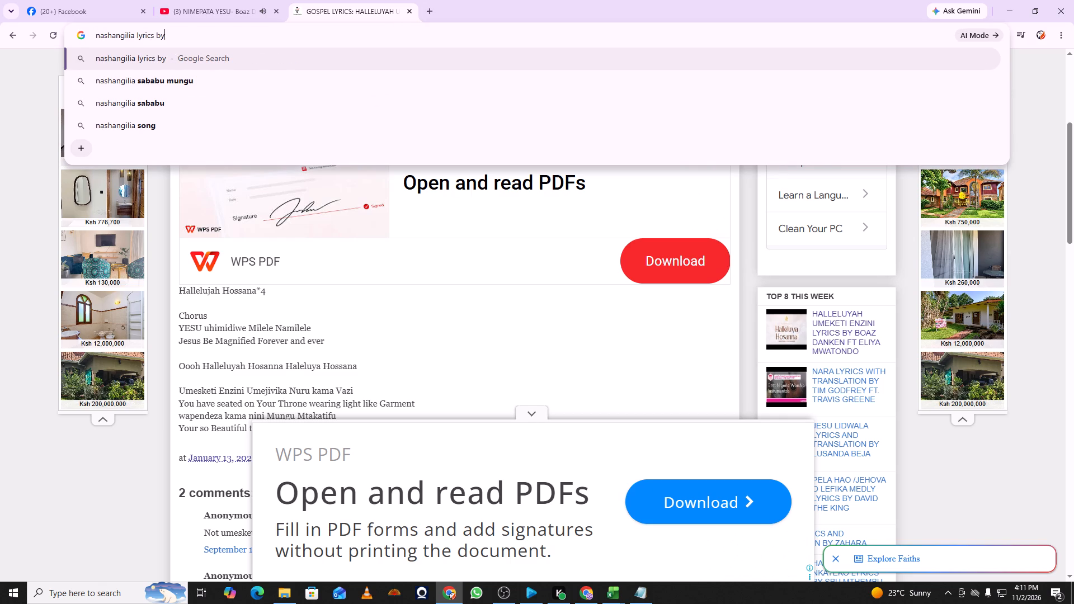
key("space")
type("paul clement")
key("Return")
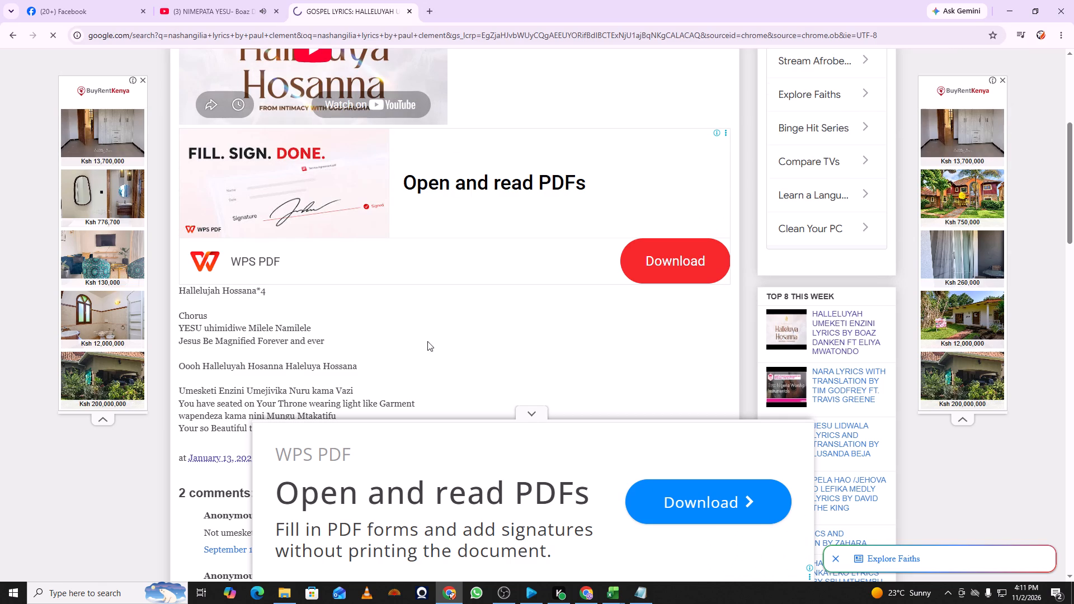
Switch back to EasyWorship.
left_click(526, 589)
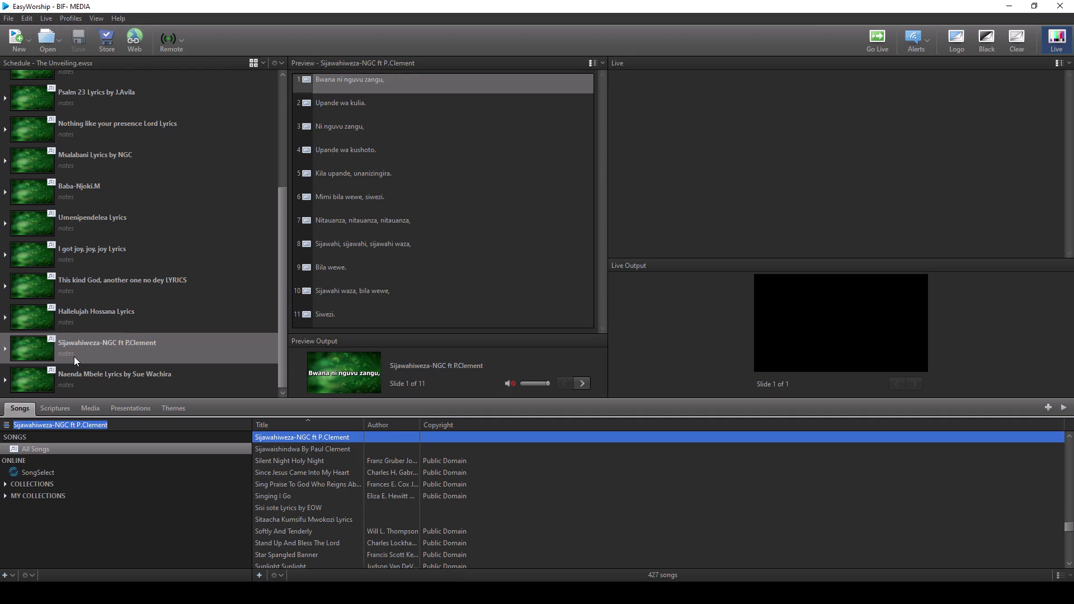
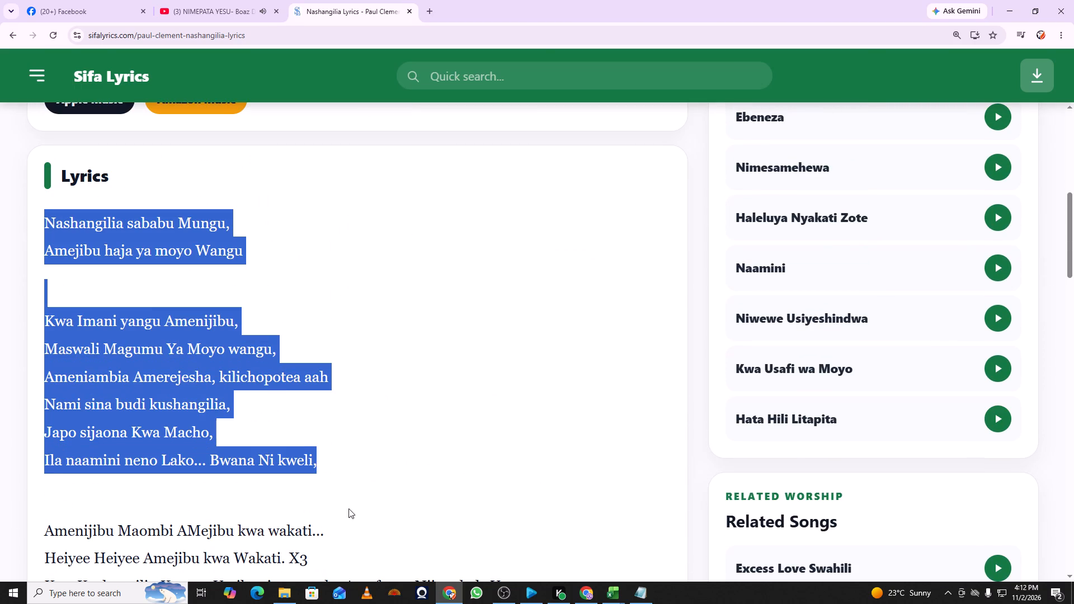
Copy the complete Nashangilia lyrics, through "Wewe ndipo Unaanzia", from the web page into Notepad, replacing the old text.
left_click_drag(348, 508, 375, 580)
key("Down")
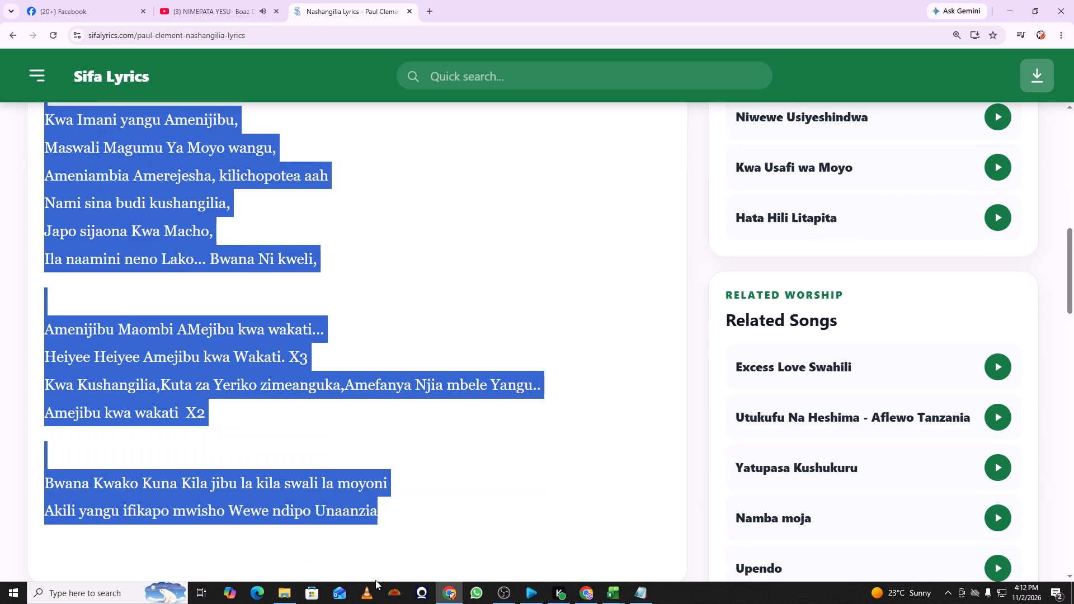
left_click_drag(375, 580, 420, 232)
key("Up")
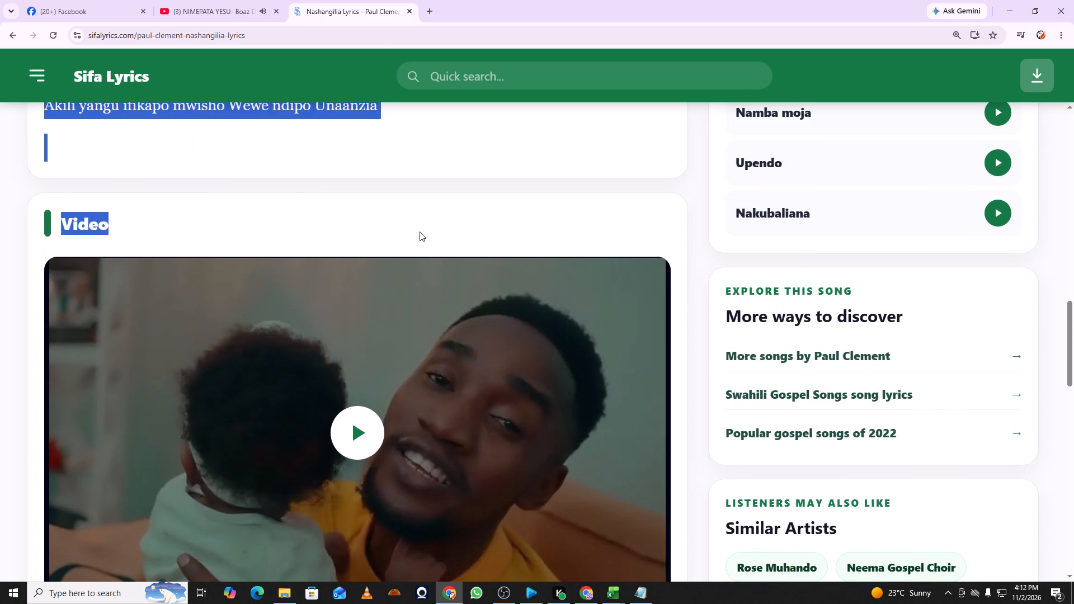
left_click_drag(420, 232, 439, 148)
key("Up")
key("ctrl+c")
scroll(455, 217, "down", 2)
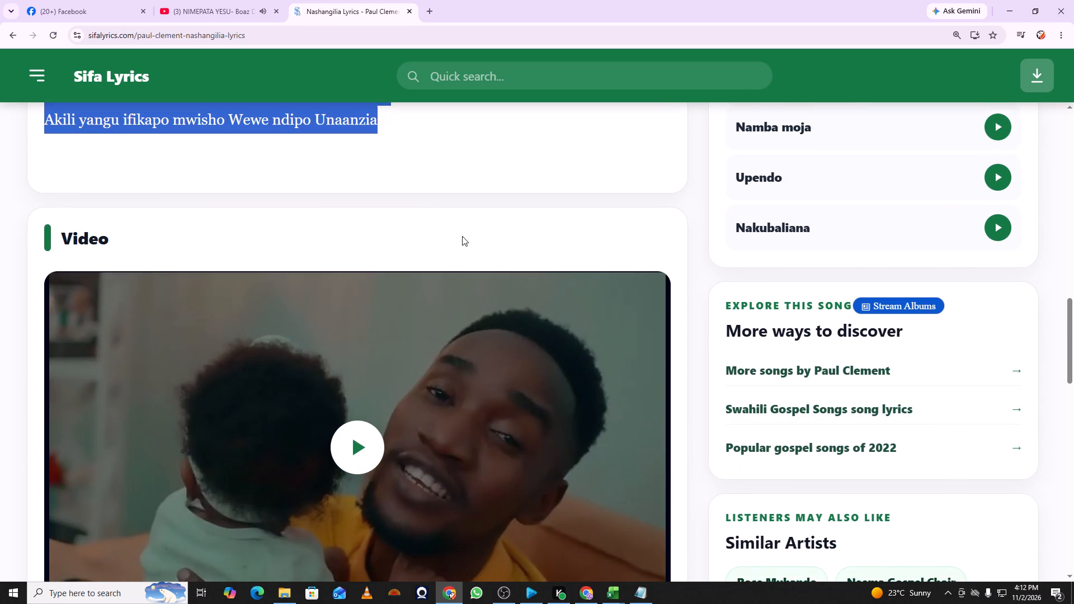
scroll(462, 236, "down", 5)
left_click(643, 597)
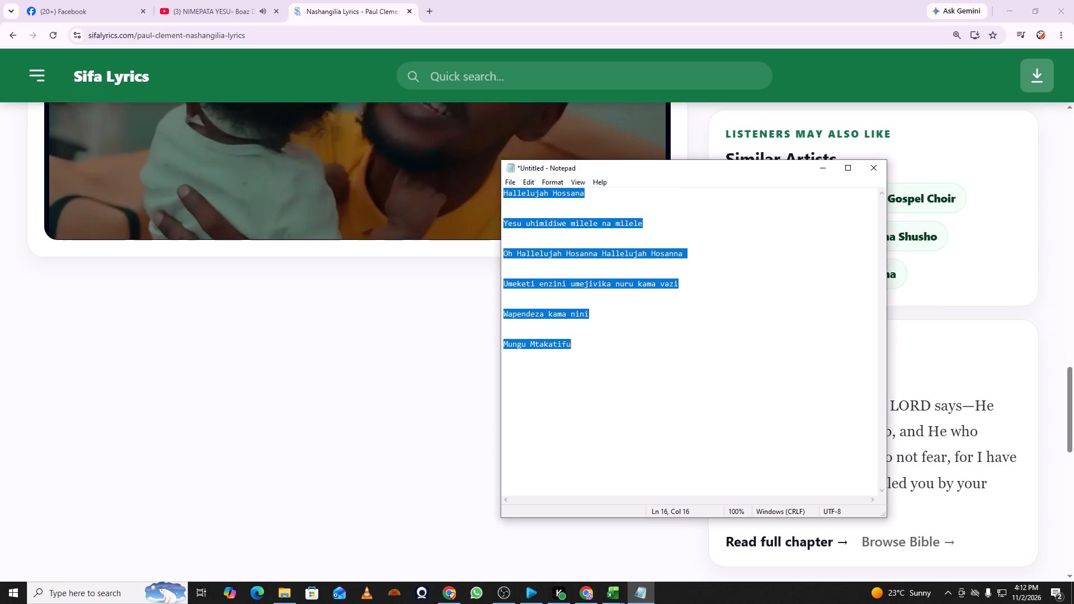
key("ctrl+v")
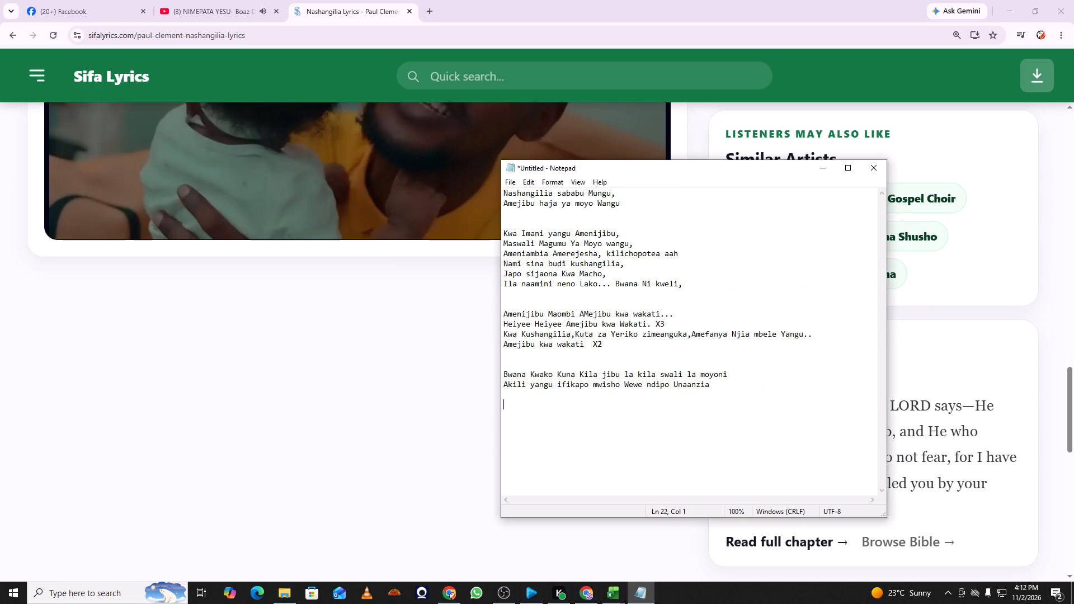
Remove the X2 and X3 repeat marks and shorten the dots after "Amenijibu Maombi AMejibu kwa wakati" to one.
left_click(619, 350)
left_click(619, 347)
key("BackSpace")
key("BackSpace")
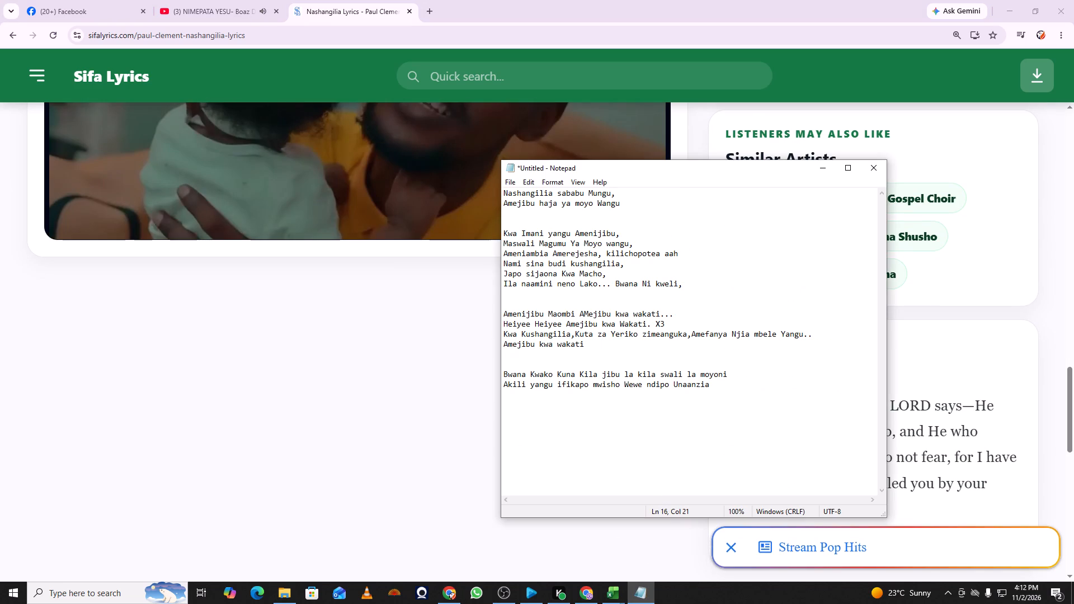
left_click(674, 322)
key("BackSpace")
key("BackSpace")
key("BackSpace")
left_click(674, 314)
key("BackSpace")
key("BackSpace")
End "Ila naamini neno Lako" with a single period and move "Bwana Ni kweli," to its own block below a blank line.
left_click(615, 282)
key("BackSpace")
key("BackSpace")
key("BackSpace")
key("Return")
key("Return")
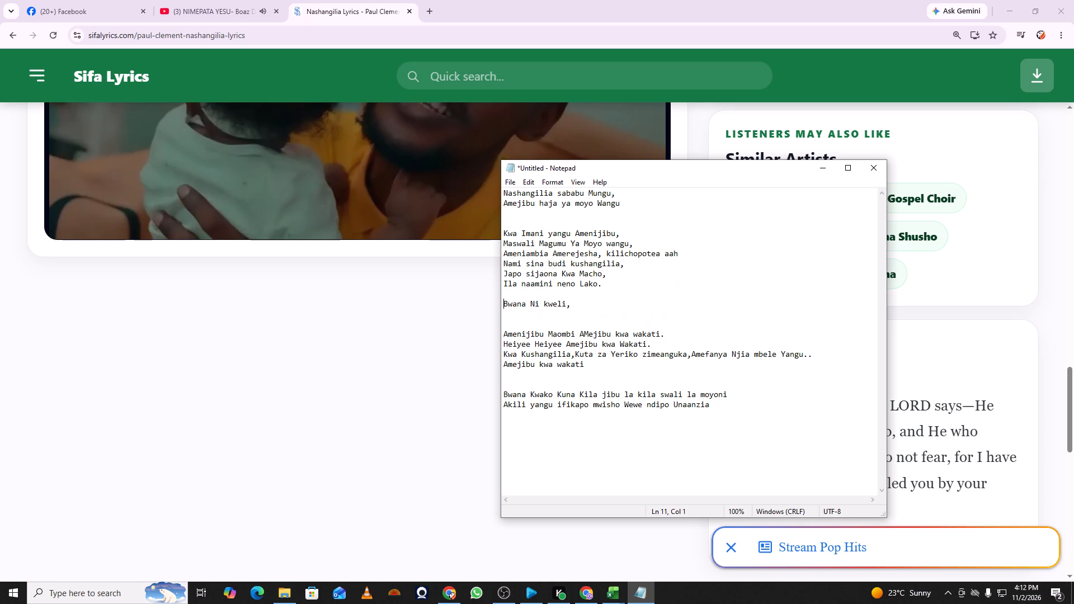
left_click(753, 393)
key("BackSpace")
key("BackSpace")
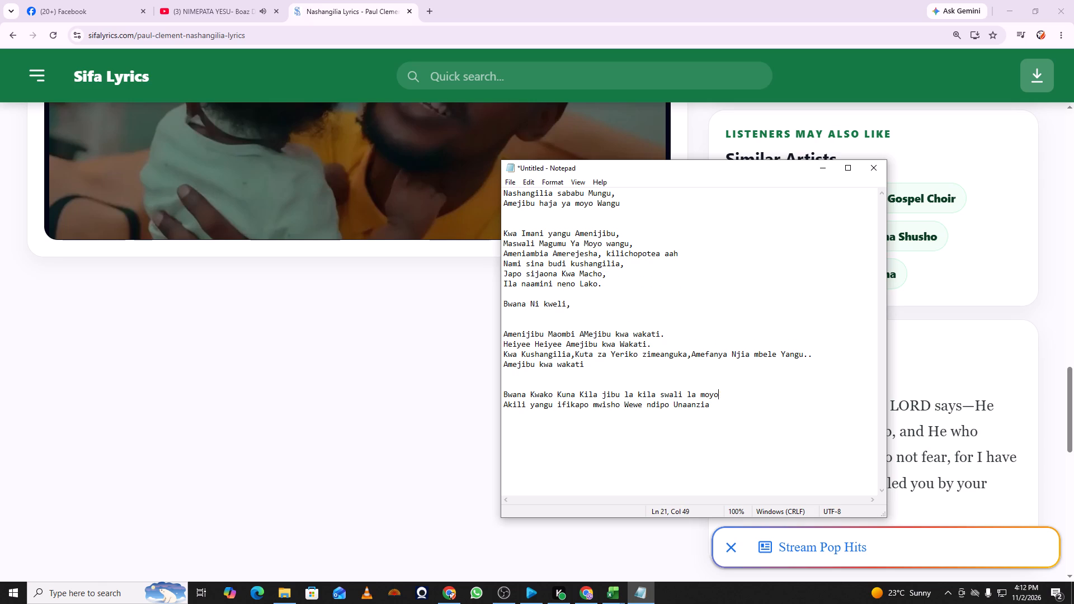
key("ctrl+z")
Insert two blank lines between the lines within each of the last two verses, from "Amenijibu Maombi" to "Akili yangu".
left_click(752, 379)
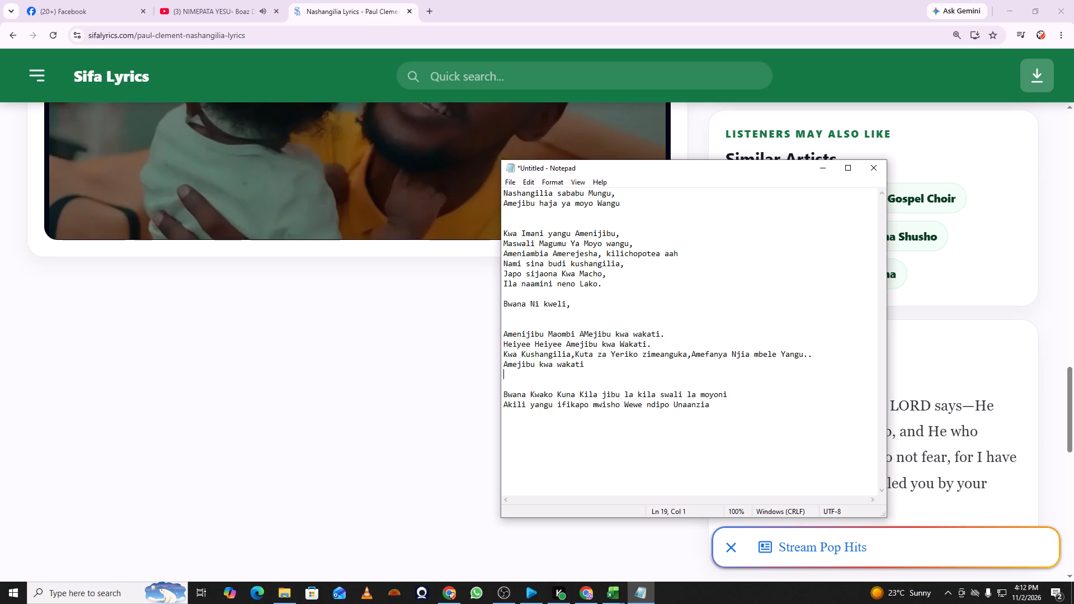
left_click(750, 391)
key("Return")
key("Return")
left_click(676, 331)
key("Return")
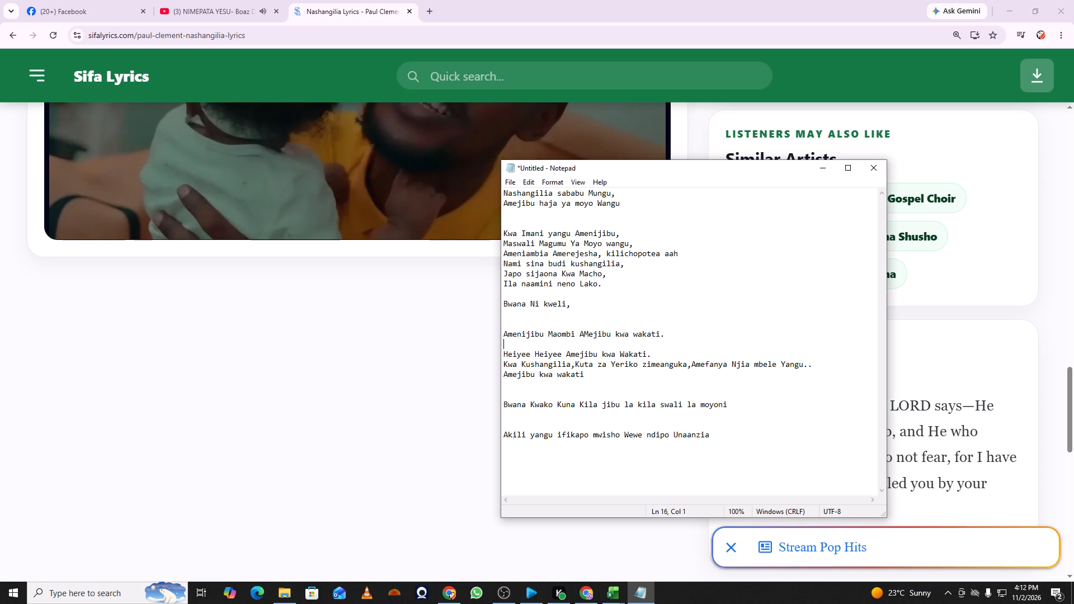
key("Return")
left_click(667, 356)
left_click(667, 364)
key("Return")
key("Return")
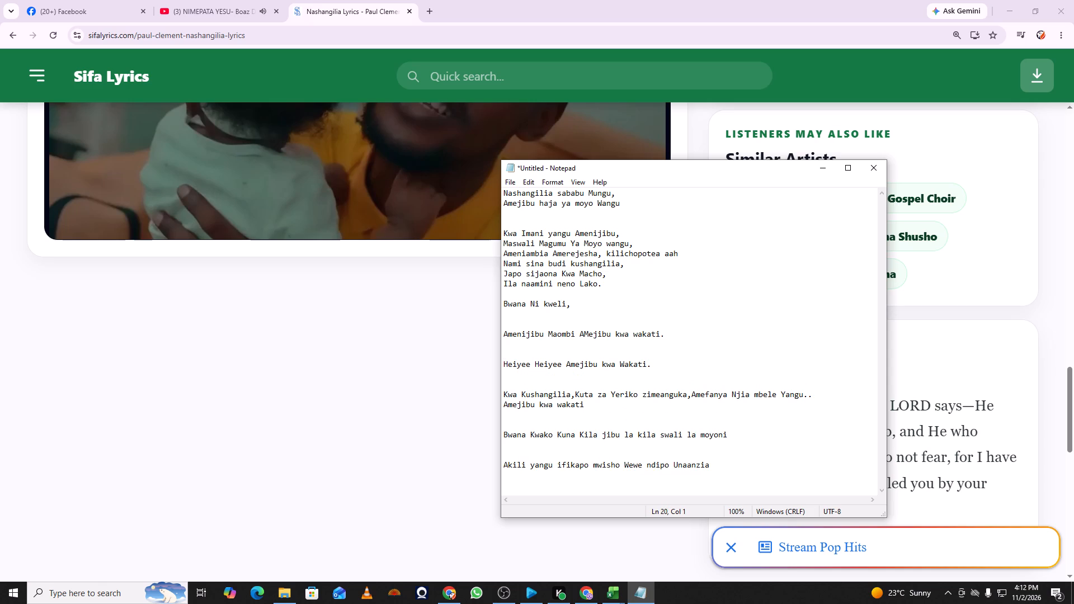
left_click(818, 394)
key("Return")
key("Return")
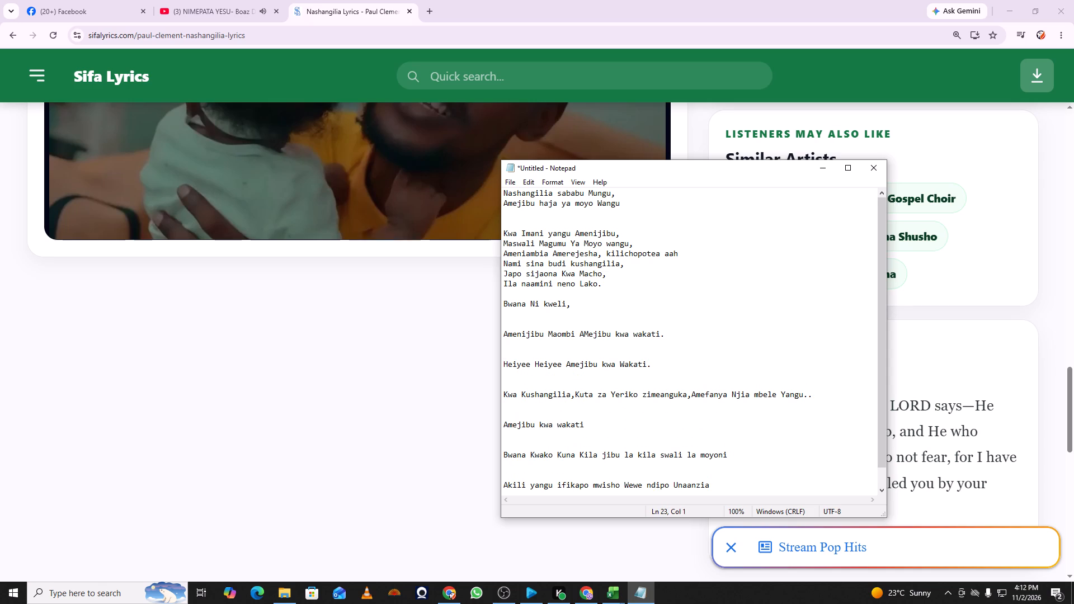
Separate the two opening lines with two blank lines and add one more blank line after "Amejibu haja ya moyo Wangu".
left_click(501, 191)
key("Down")
key("Return")
key("Return")
key("Down")
key("Return")
Put two blank lines between all lines of the second verse, from "Kwa Imani yangu Amenijibu," through "Bwana Ni kweli,".
key("Down")
key("Down")
key("Down")
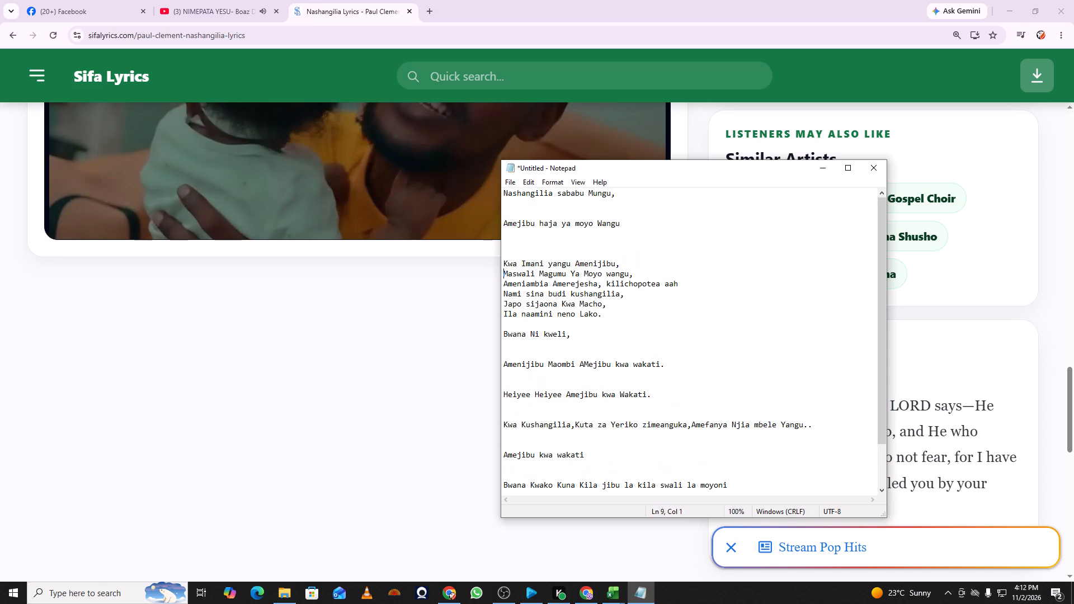
key("Return")
key("Return")
key("Down")
key("Return")
key("Return")
key("Down")
key("Return")
key("Return")
key("Down")
key("Return")
key("Return")
key("Down")
key("Return")
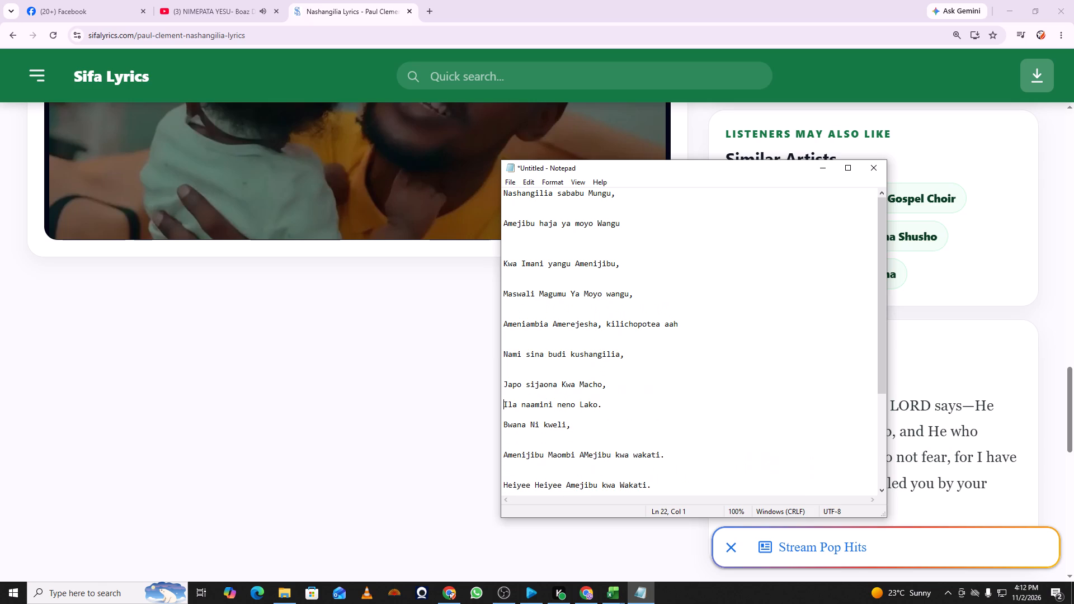
key("Return")
key("Down")
key("Down")
key("Return")
Check the line spacing through the rest of the lyrics, down to the end of the text.
key("Down")
key("Down")
key("Down")
key("Down")
key("Down")
key("Down")
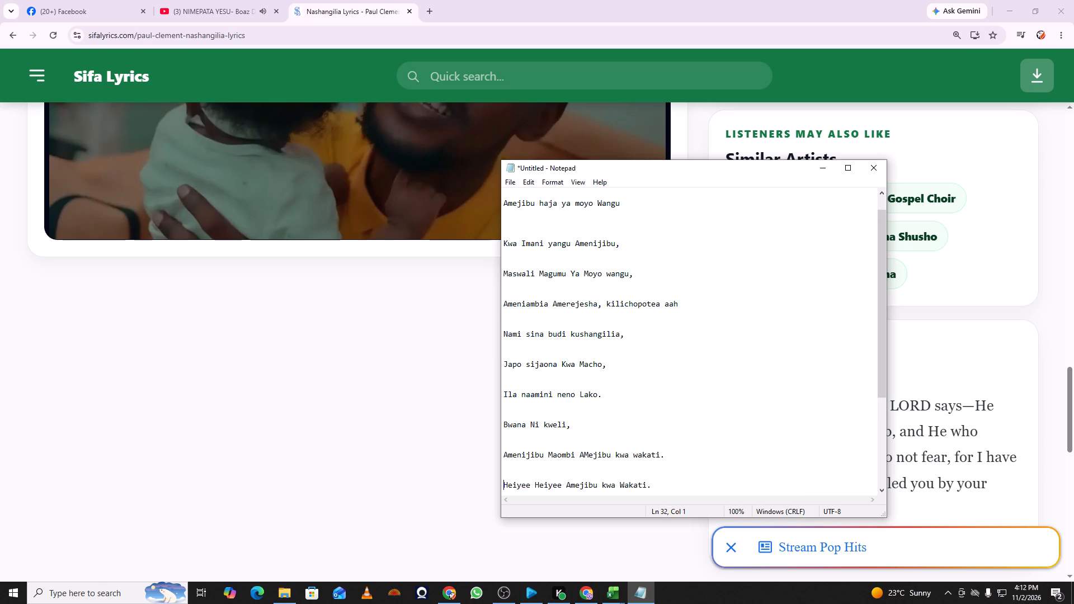
key("Down")
key("Down")
key("Down")
key("Down")
key("Down")
key("Down")
key("Down")
key("Down")
key("Down")
key("Down")
key("Down")
key("Down")
key("Down")
key("Down")
key("Down")
key("Down")
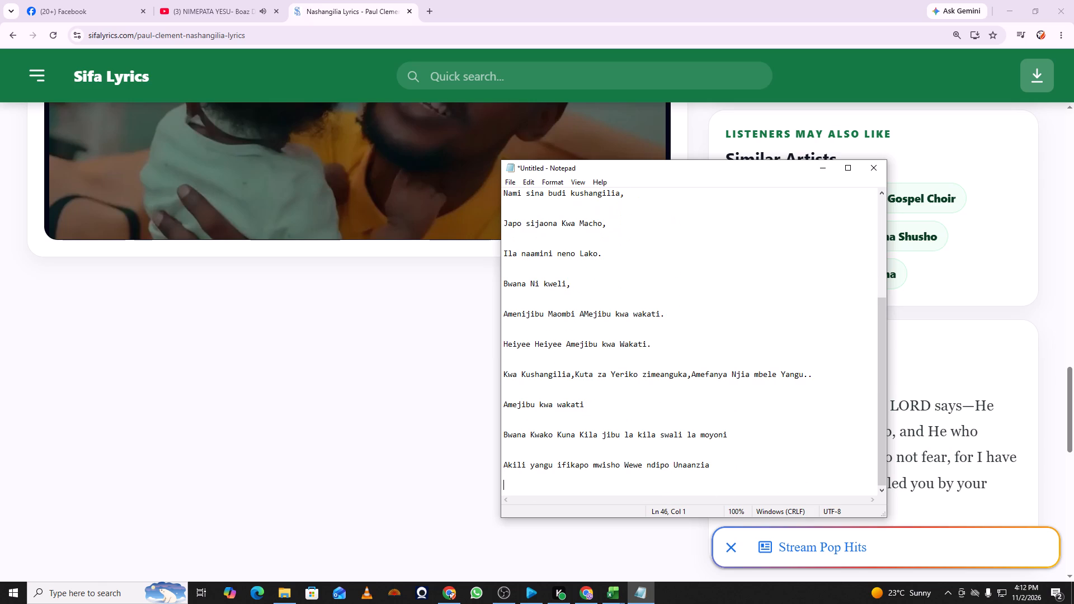
key("Down")
key("Down")
Copy all the spaced lyrics and paste them as the words of a new song in EasyWorship.
key("ctrl+a")
key("ctrl+c")
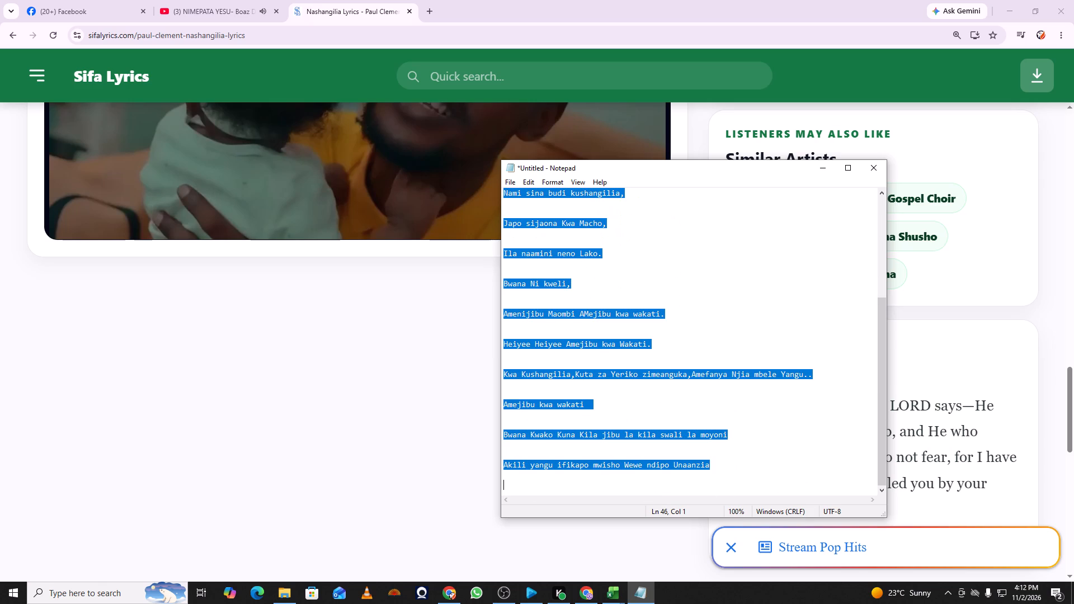
left_click(535, 592)
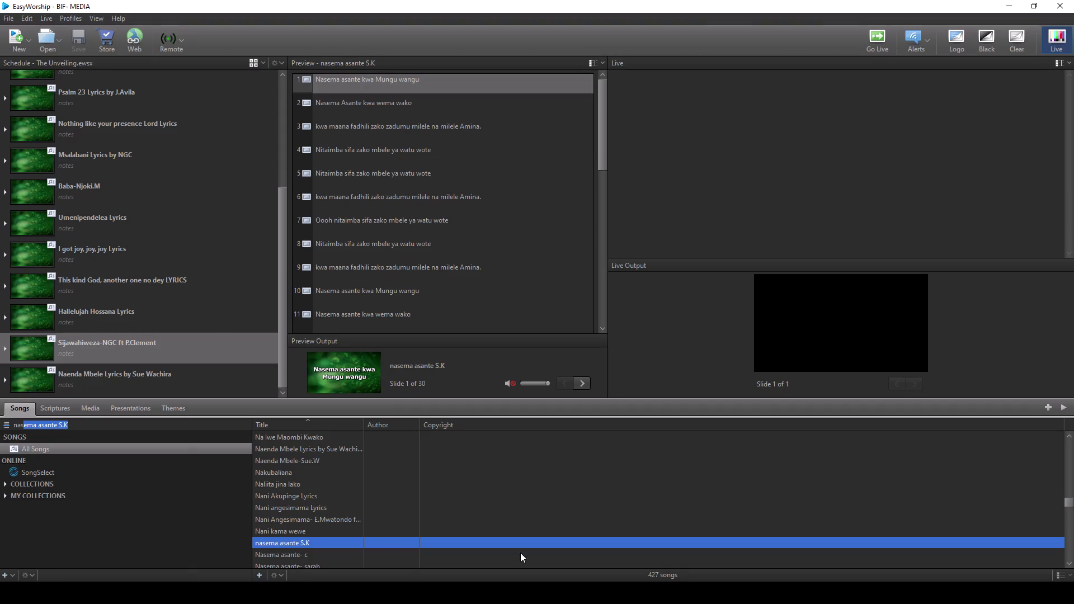
left_click(16, 40)
left_click(36, 72)
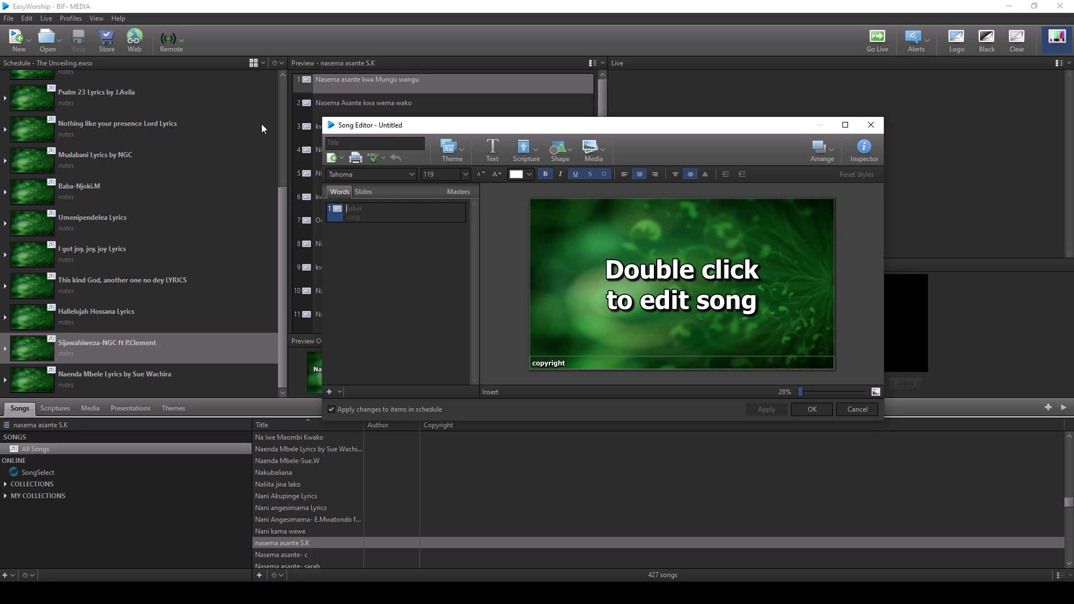
left_click(360, 220)
key("ctrl+v")
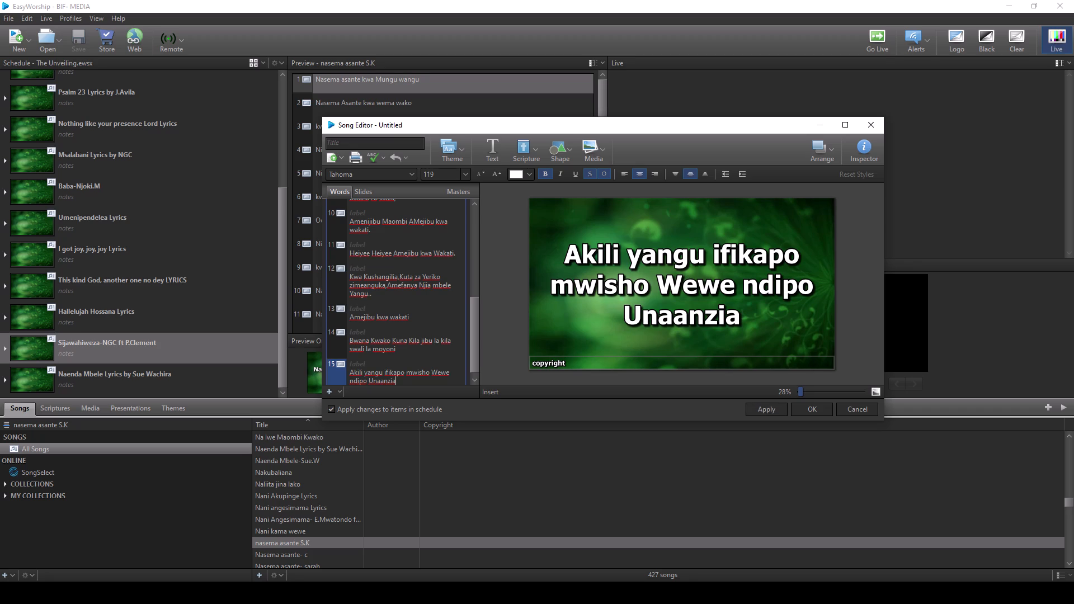
Move "Amefanya Njia mbele Yangu.." out of slide 12 into a new slide directly after it.
left_click(391, 285)
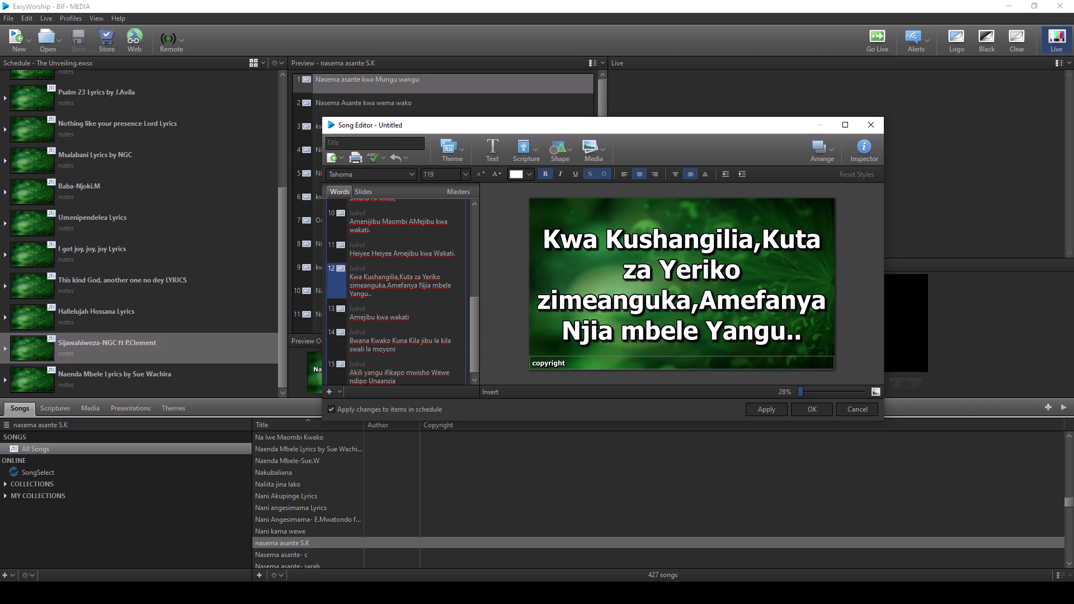
left_click_drag(387, 285, 387, 294)
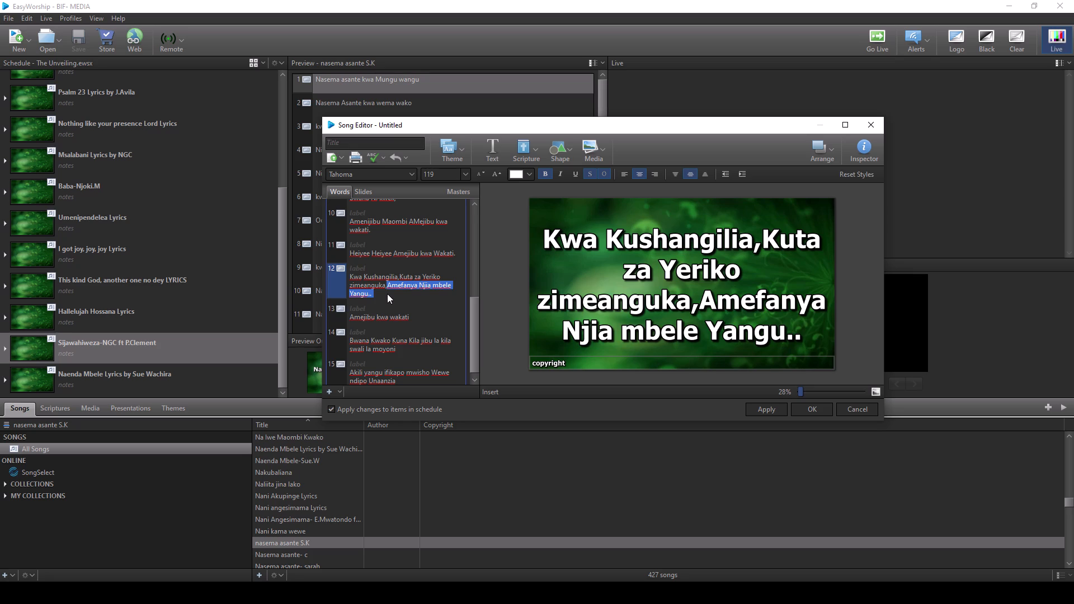
key("ctrl+c")
key("BackSpace")
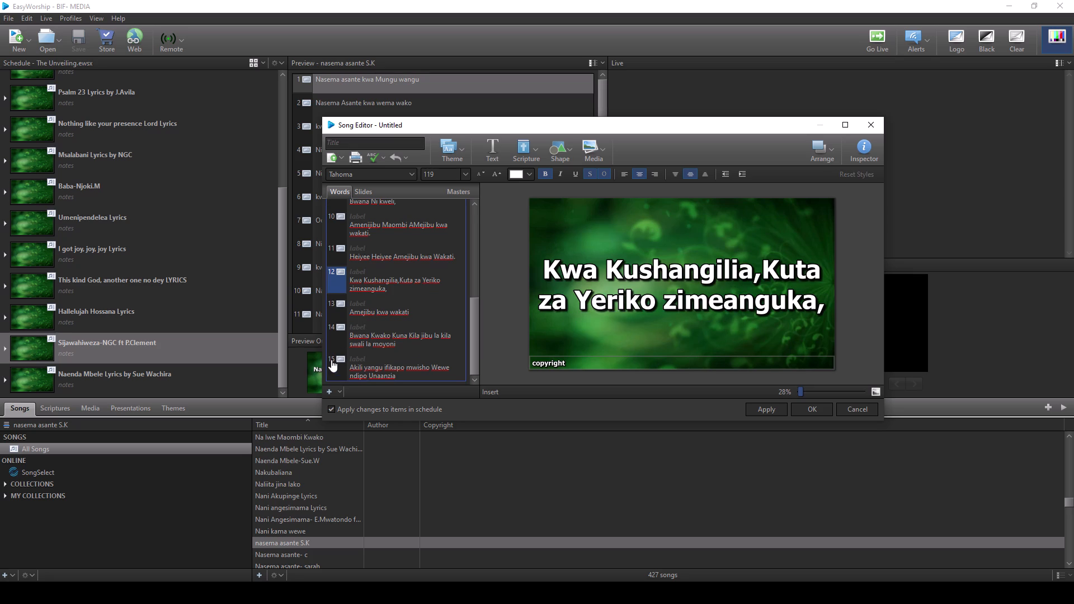
left_click(330, 390)
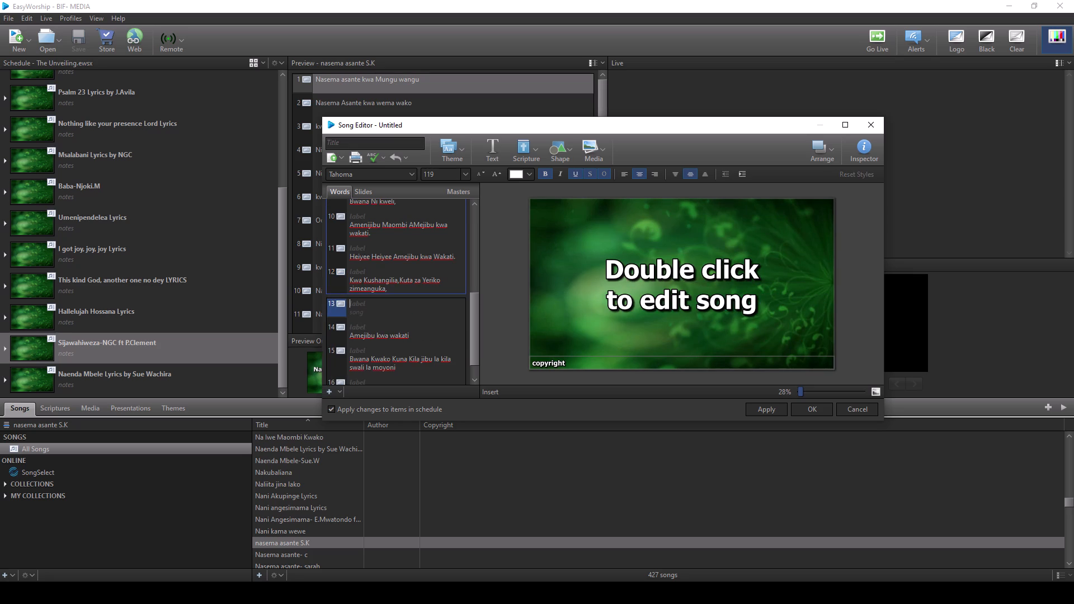
left_click(359, 315)
key("ctrl+v")
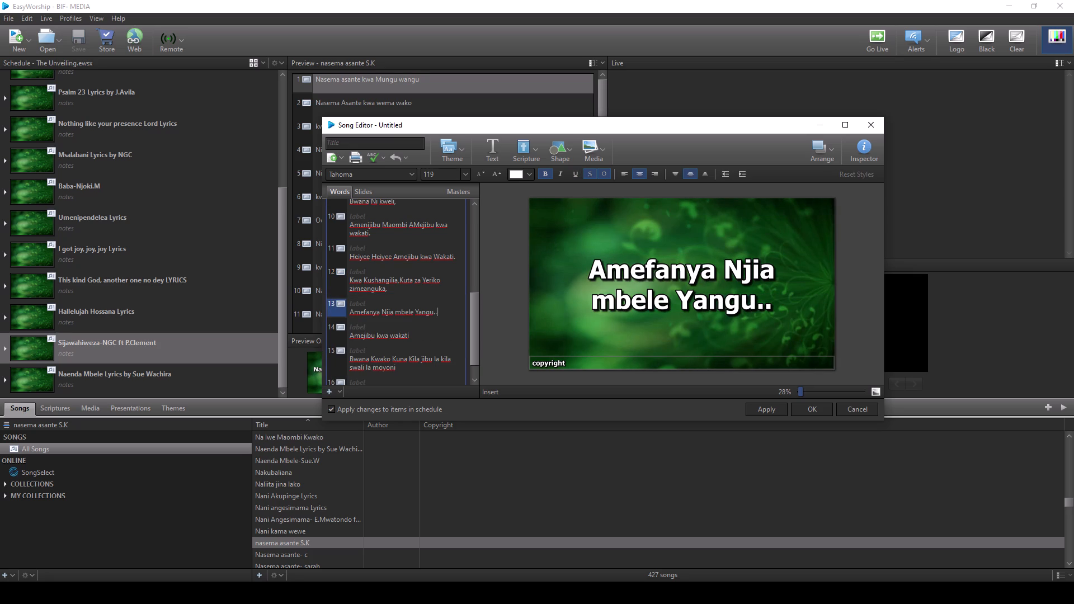
Title the new song "Nashangilia Lyrics", reusing the first word of slide 1, and save it to the song library.
left_click(369, 354)
scroll(370, 355, "down", 3)
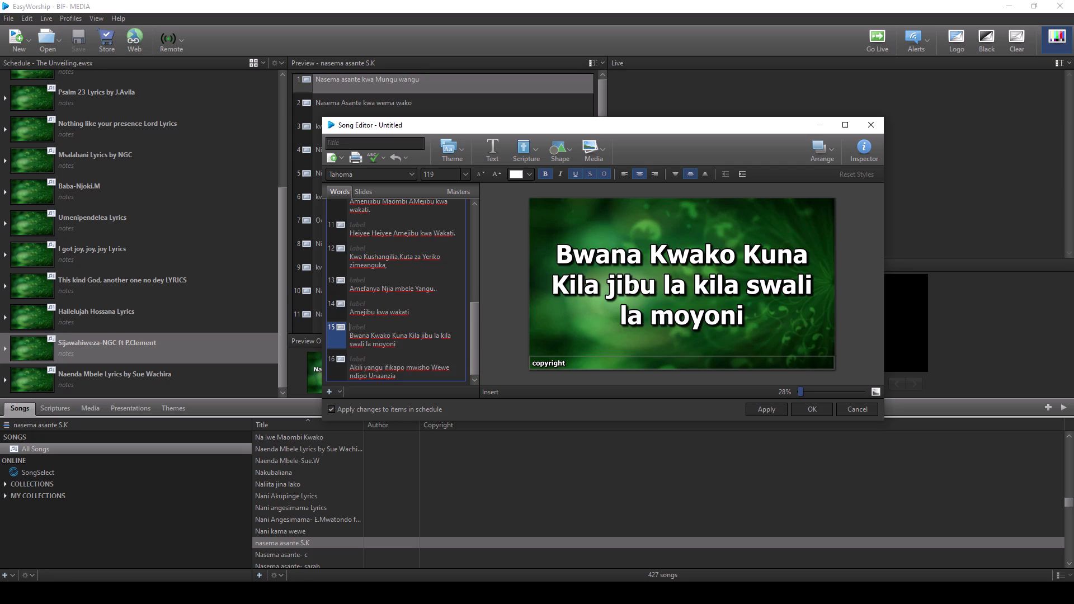
left_click(374, 363)
scroll(376, 362, "up", 14)
scroll(380, 344, "up", 8)
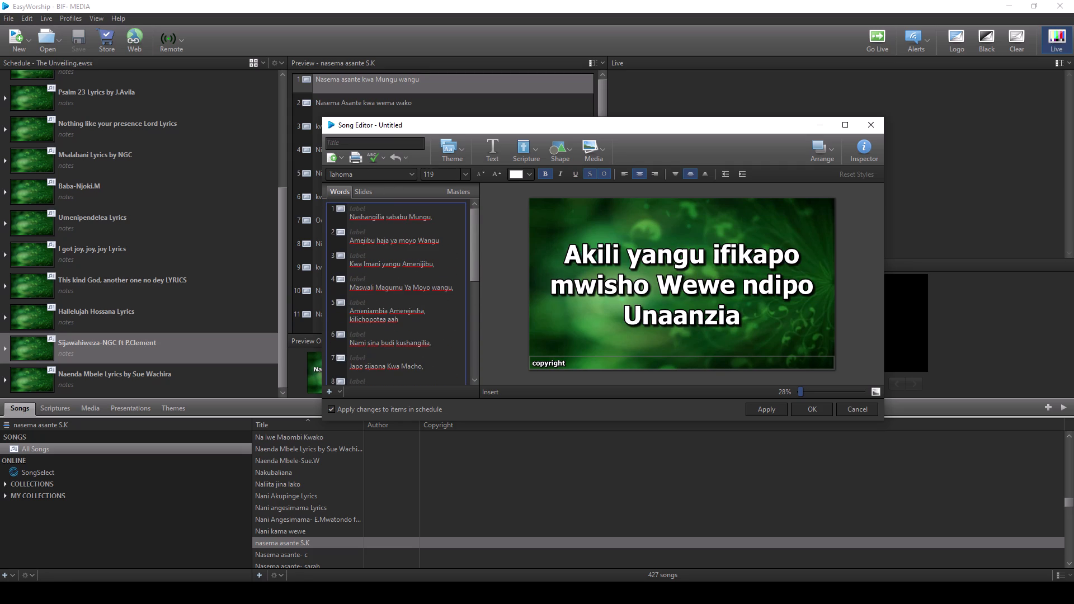
left_click_drag(385, 219, 347, 219)
key("ctrl+c")
left_click(371, 145)
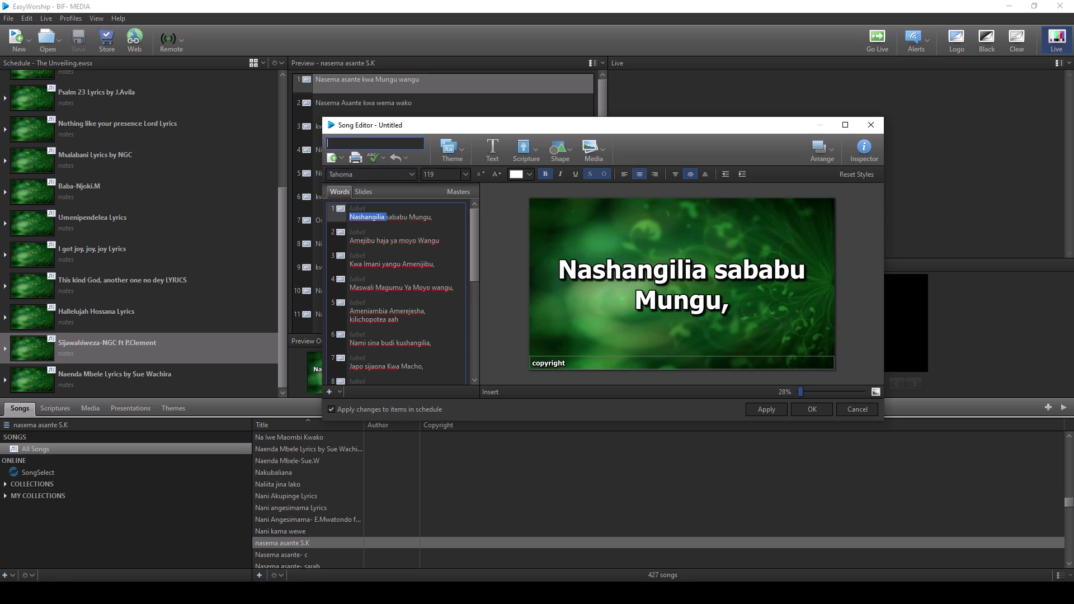
key("ctrl+v")
key("BackSpace")
key("BackSpace")
left_click(808, 409)
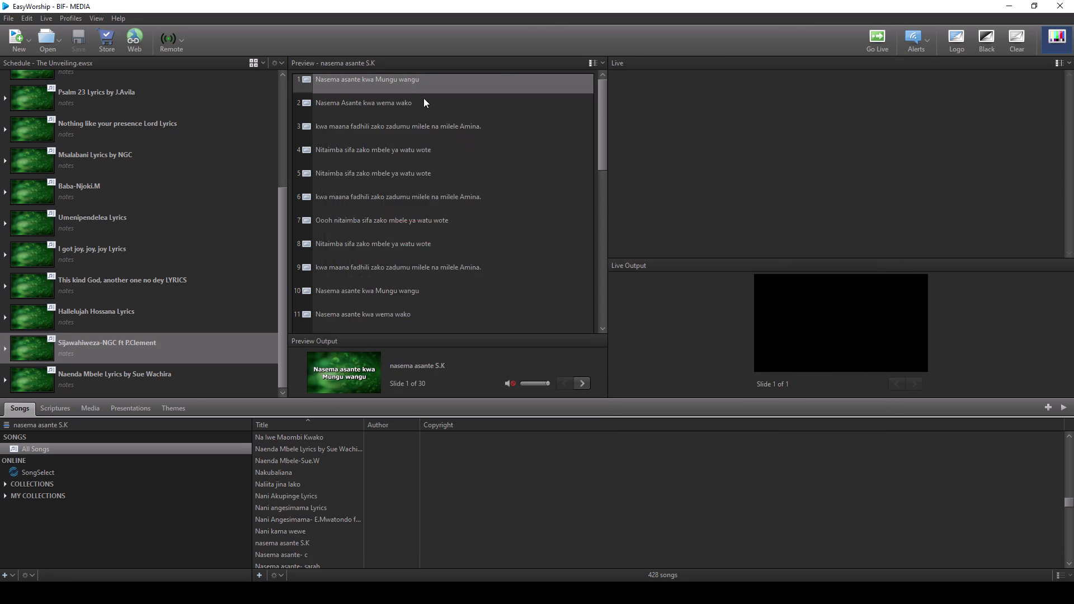
Add Nashangilia Lyrics to the end of the schedule, after Naenda Mbele Lyrics by Sue Wachira.
left_click_drag(285, 242, 280, 295)
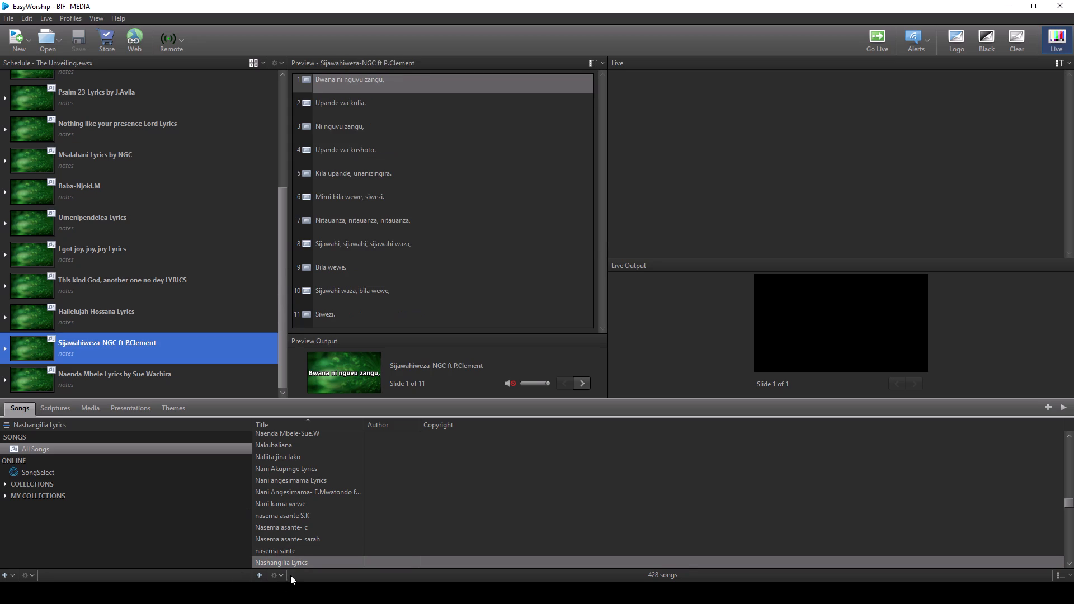
left_click(302, 561)
left_click_drag(304, 561, 115, 388)
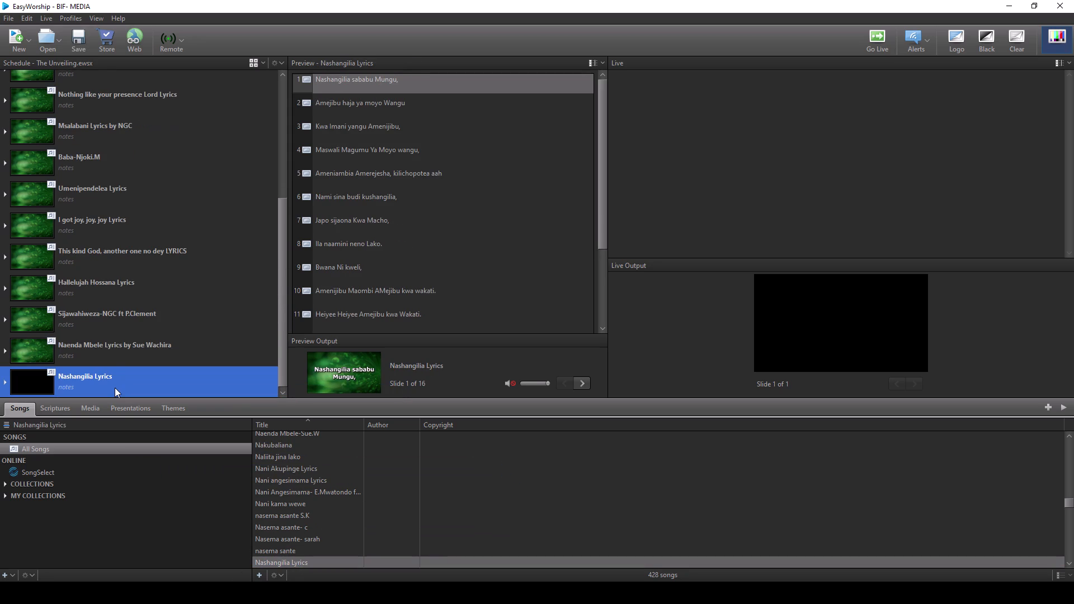
Save The Unveiling schedule.
left_click(80, 47)
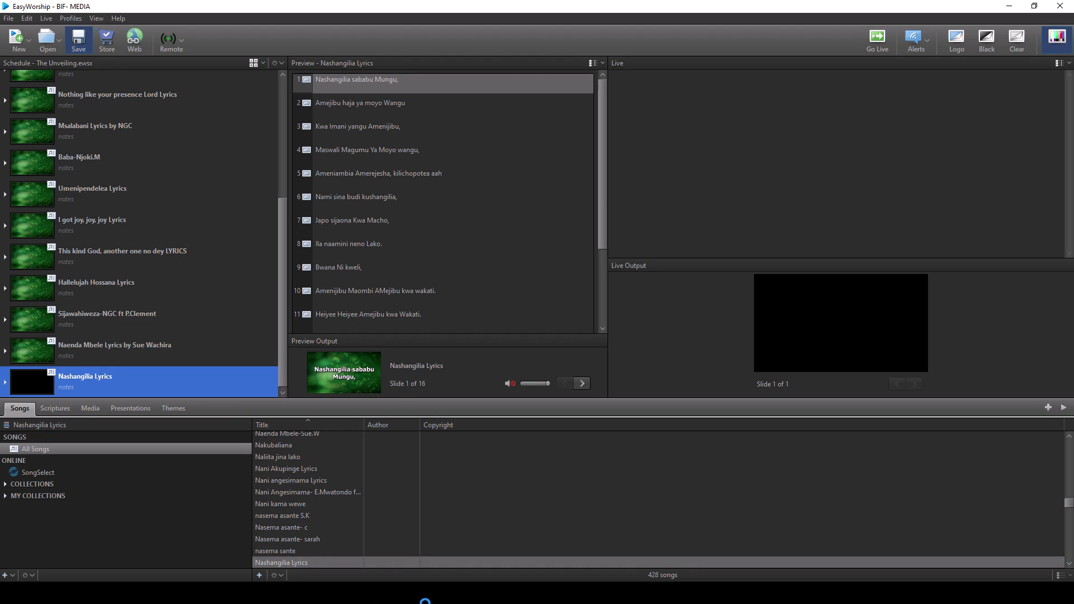
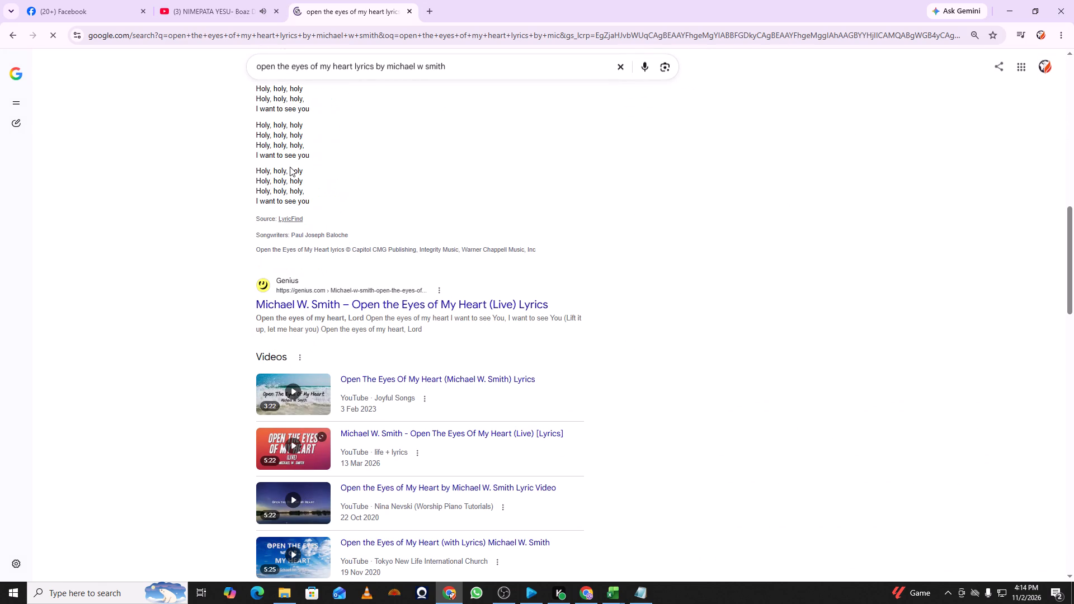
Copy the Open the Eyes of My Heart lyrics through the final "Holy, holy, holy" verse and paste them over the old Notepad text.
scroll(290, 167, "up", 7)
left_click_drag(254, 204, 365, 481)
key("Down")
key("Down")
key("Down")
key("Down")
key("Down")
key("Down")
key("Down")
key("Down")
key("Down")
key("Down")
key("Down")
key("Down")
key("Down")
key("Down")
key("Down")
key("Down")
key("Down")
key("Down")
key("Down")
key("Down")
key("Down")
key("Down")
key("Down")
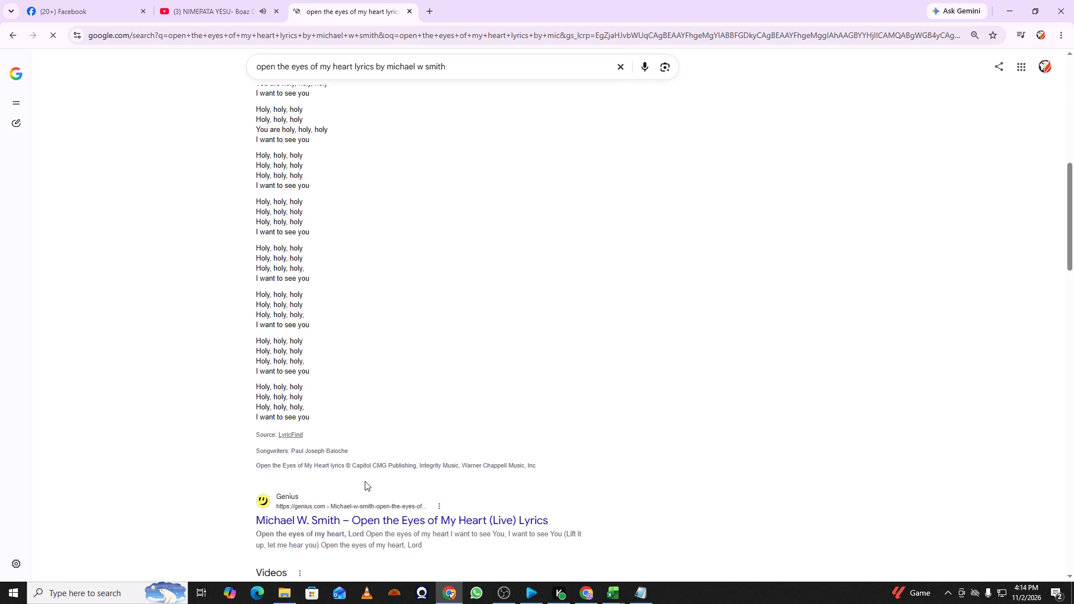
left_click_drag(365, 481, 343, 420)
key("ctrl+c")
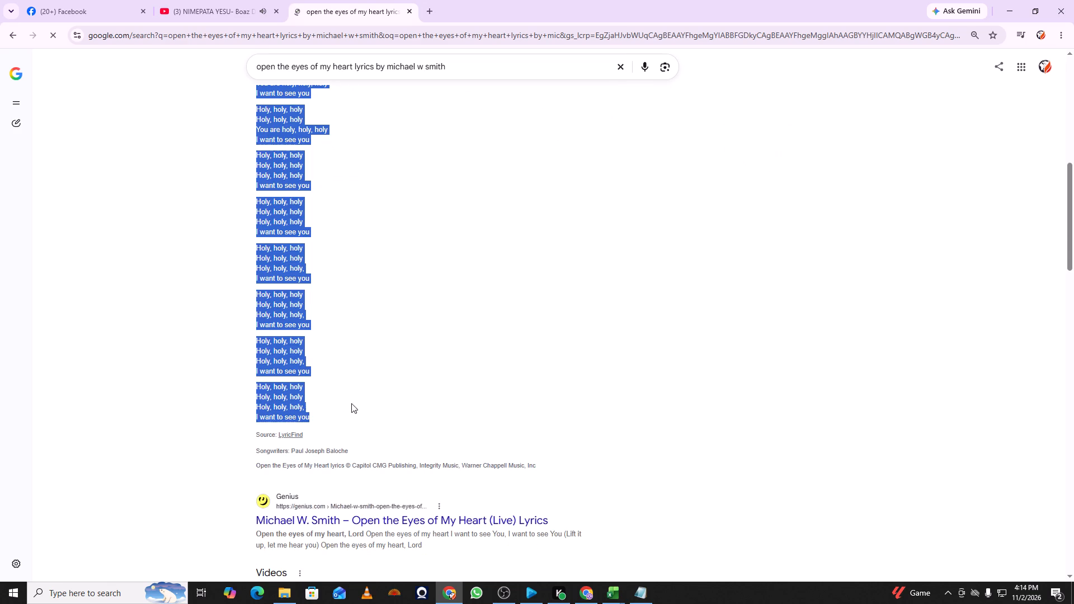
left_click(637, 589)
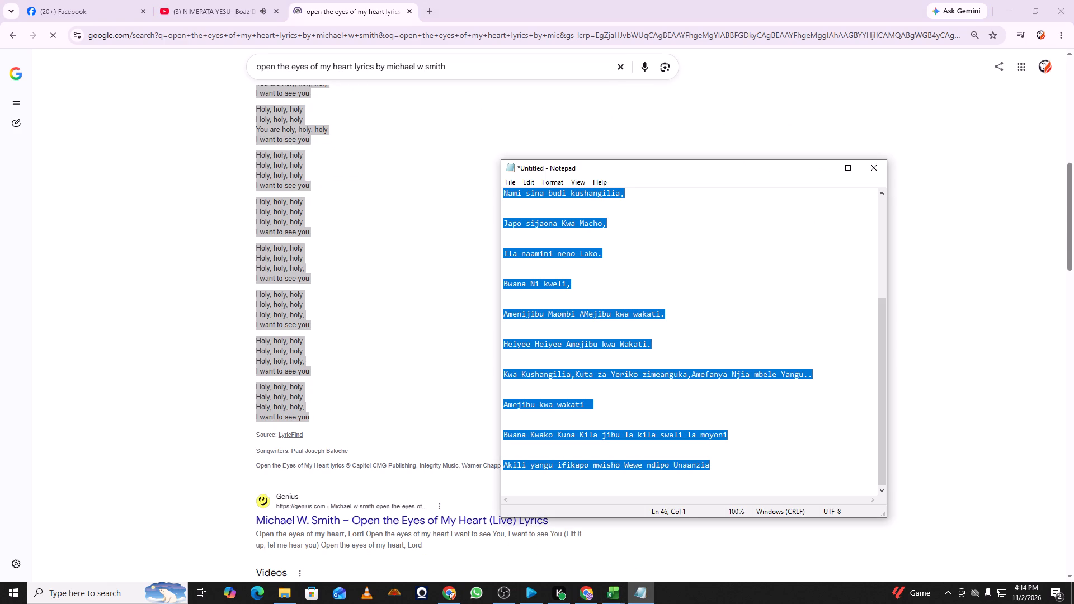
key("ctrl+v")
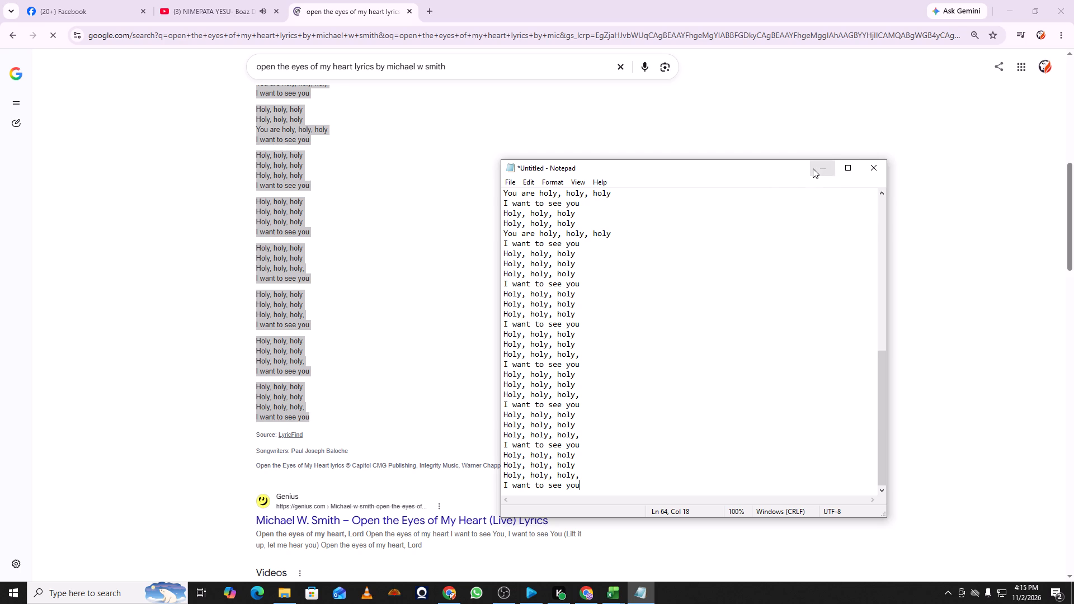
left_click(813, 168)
Copy the lyrics from the opening line only through the verse containing "We cry holy, holy, holy".
scroll(297, 278, "up", 2)
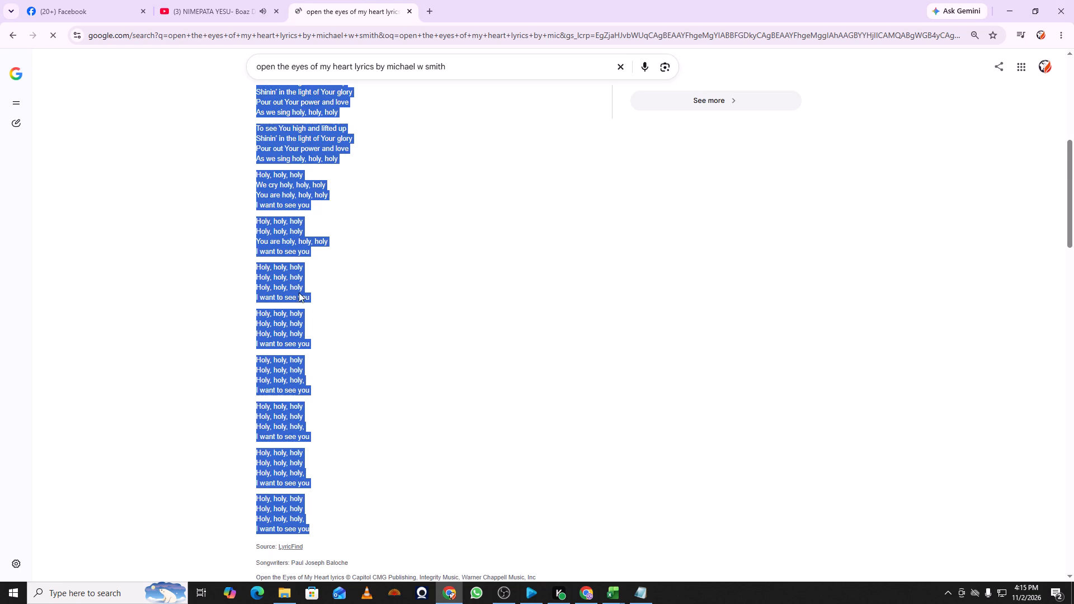
scroll(310, 299, "up", 1)
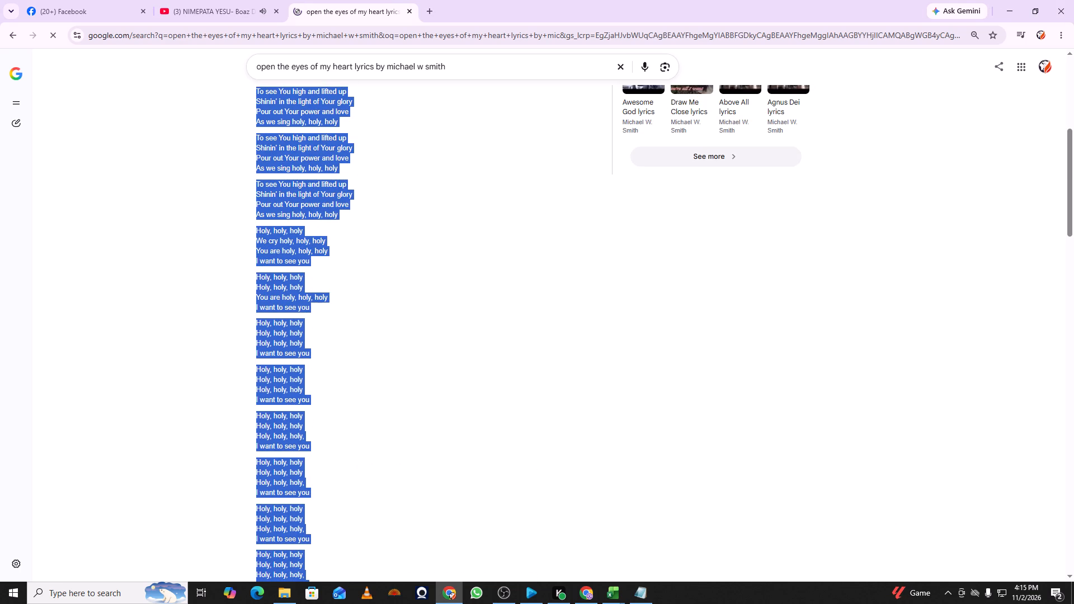
left_click(321, 266)
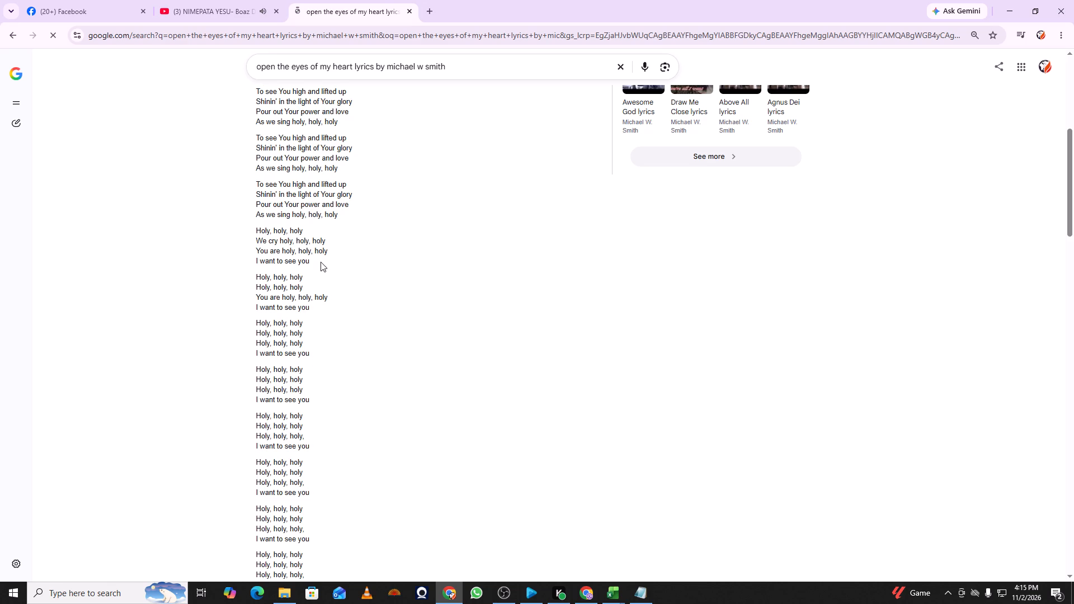
left_click_drag(318, 261, 289, 148)
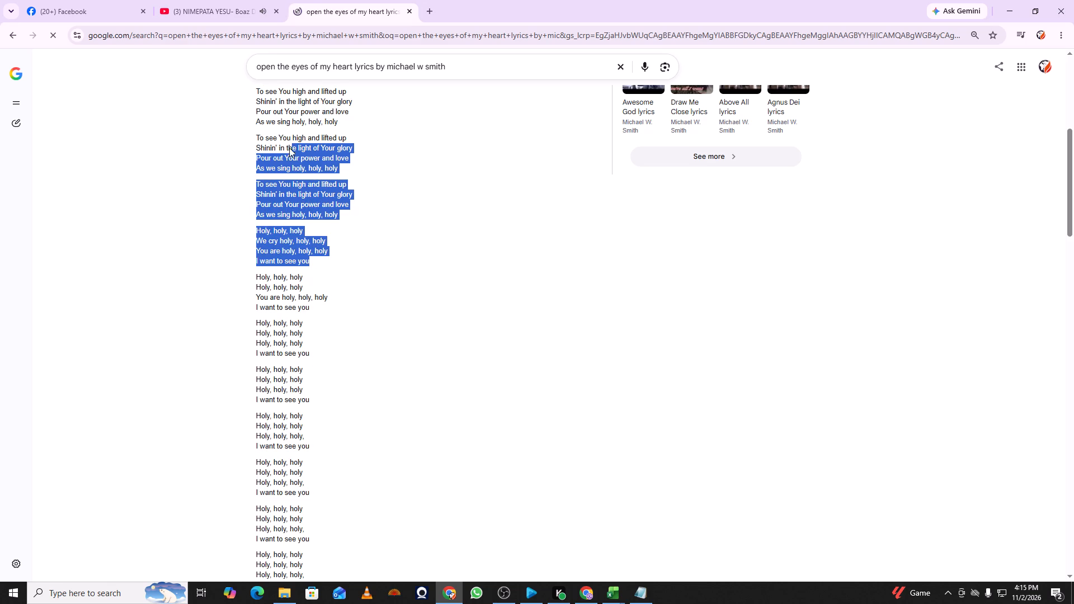
left_click_drag(289, 148, 257, 90)
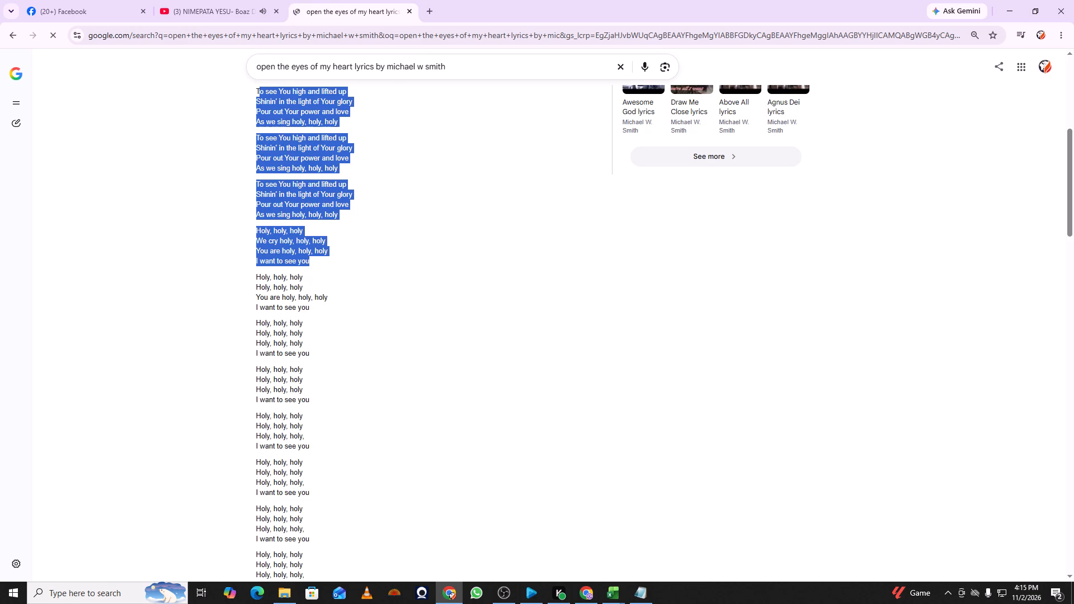
left_click_drag(257, 90, 256, 91)
key("Up")
key("Up")
key("Up")
key("Up")
key("Up")
key("Up")
key("Up")
key("Up")
key("Up")
key("Up")
key("Up")
key("Up")
key("Up")
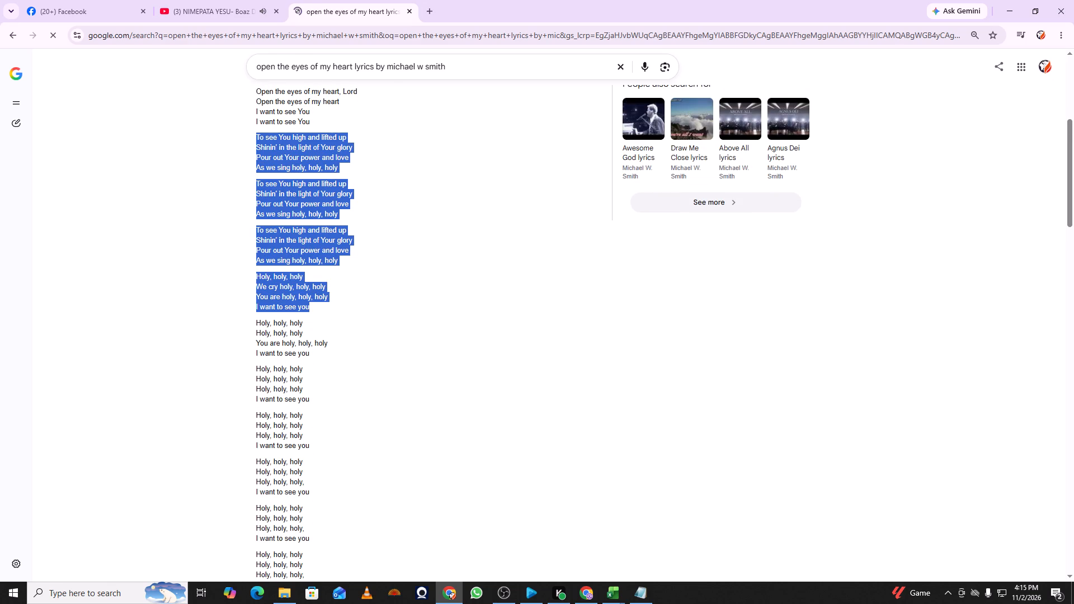
left_click_drag(256, 91, 253, 152)
key("ctrl+c")
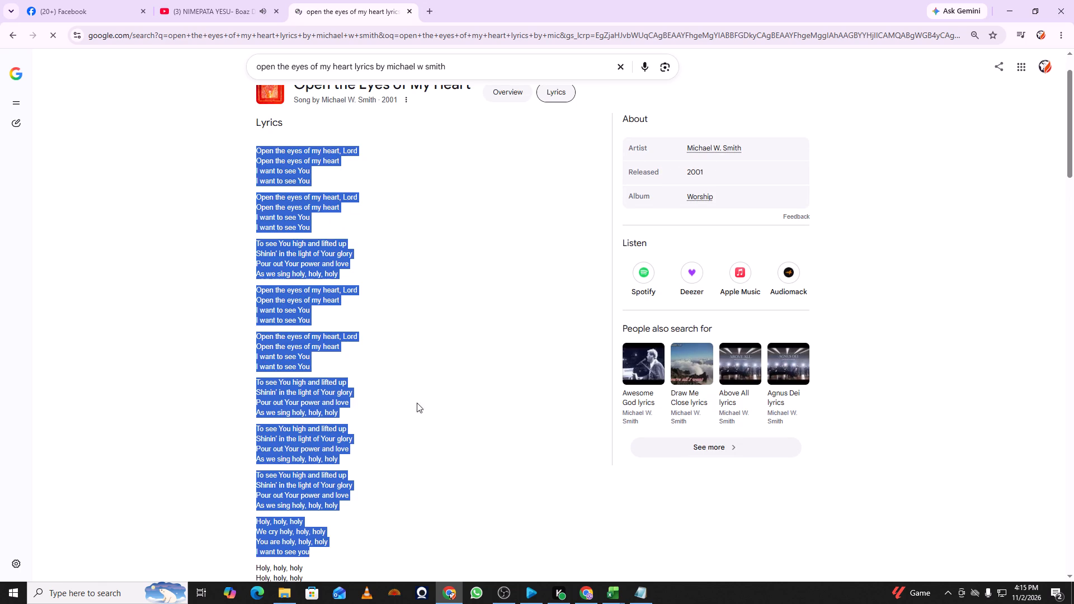
Replace all the text in Notepad with the shortened lyrics copied from the search page.
left_click(634, 594)
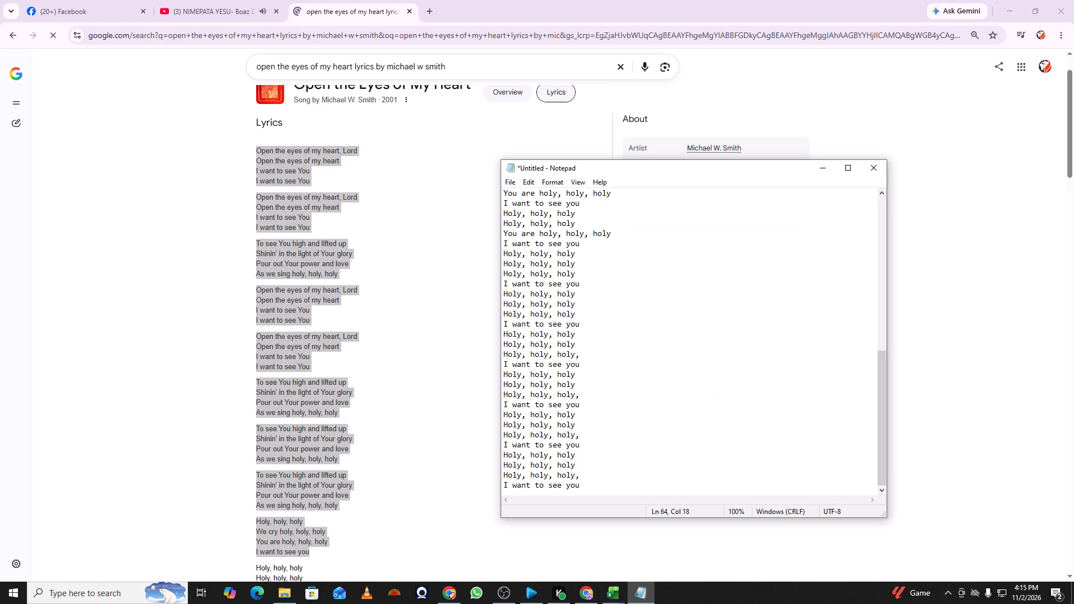
left_click(643, 327, "ctrl")
key("ctrl+a")
key("ctrl+v")
Insert two blank lines after each of the first five four-line verses, through the fourth "Open the eyes of my heart, Lord" verse.
scroll(643, 327, "up", 10)
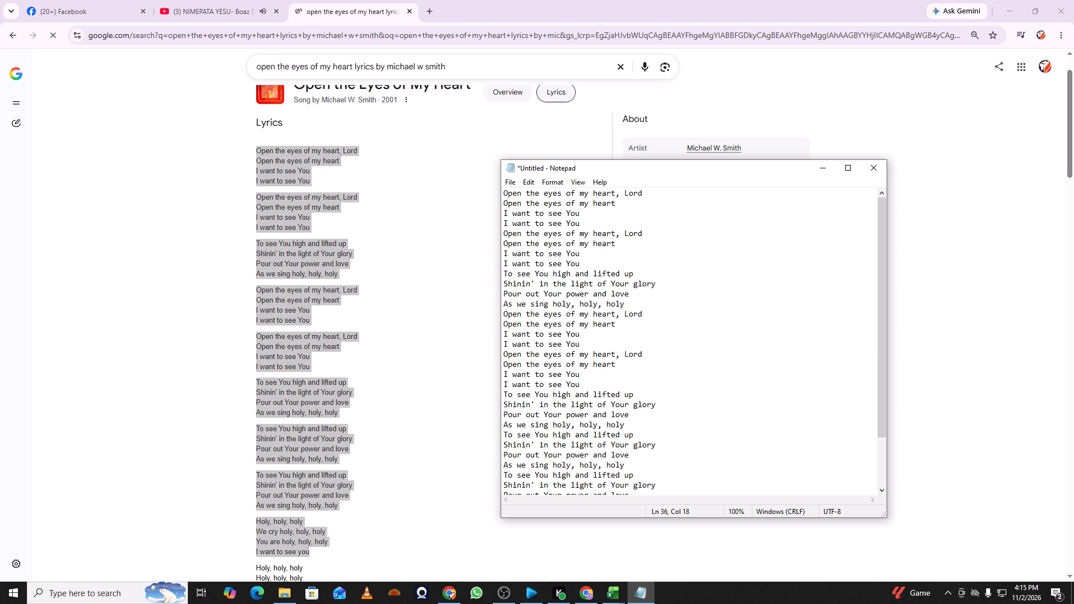
scroll(623, 300, "up", 3)
left_click(587, 220)
key("Return")
key("Return")
left_click(588, 282)
key("Return")
key("Return")
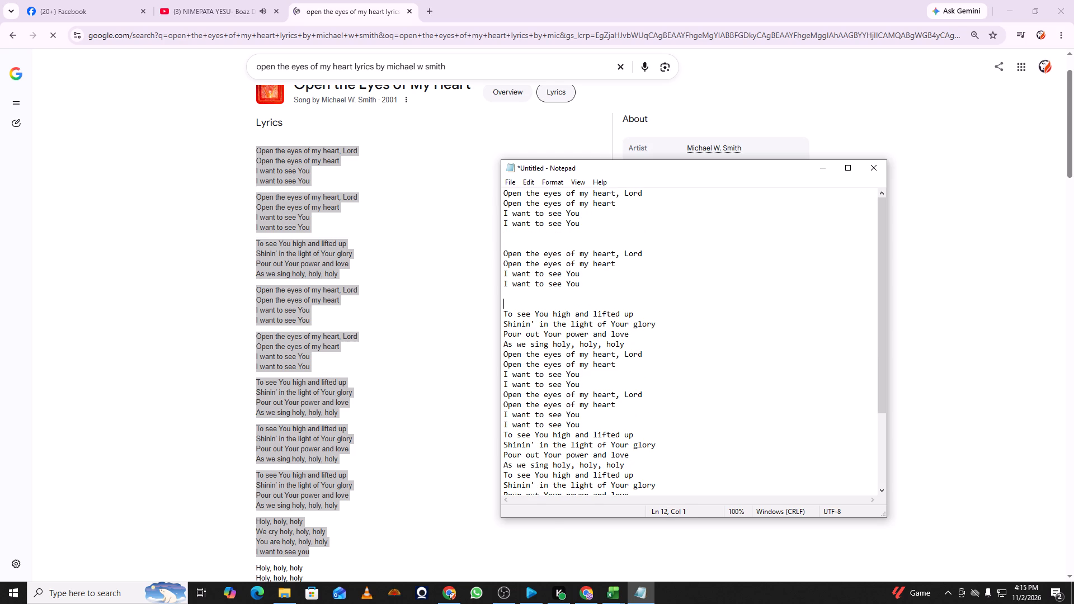
left_click(629, 345)
key("Return")
key("Return")
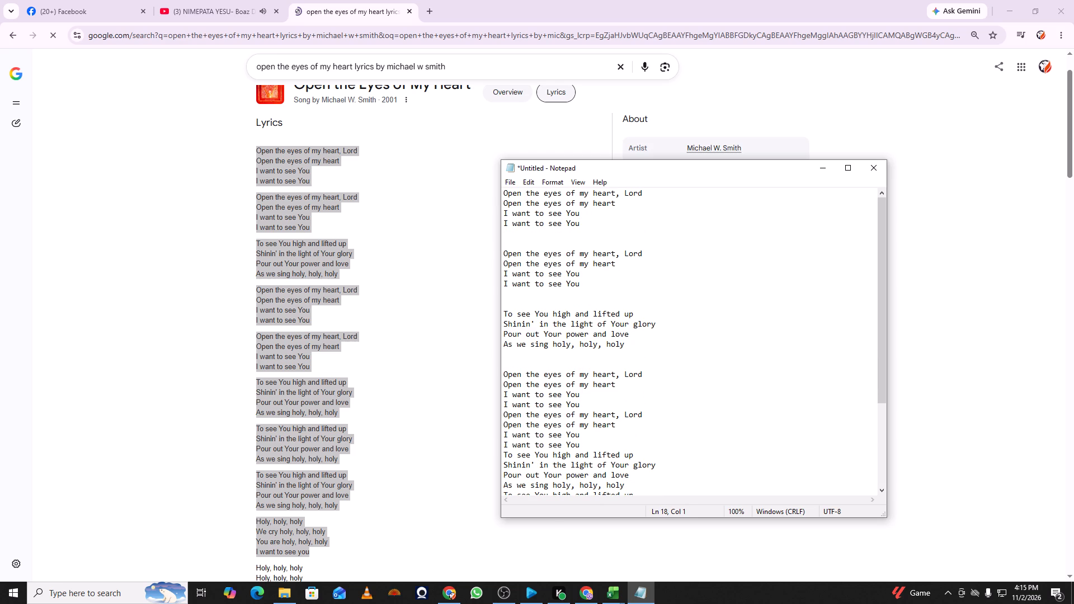
left_click(597, 407)
key("Return")
key("Return")
left_click(586, 466)
key("Return")
key("Return")
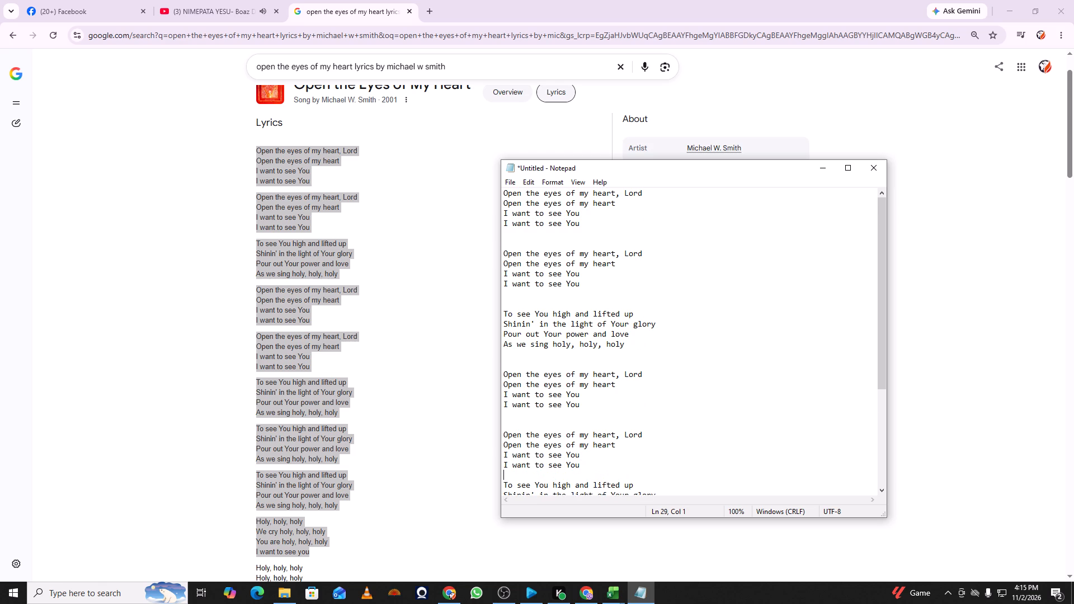
Insert two blank lines after each of the last three "To see You high and lifted up" verses.
scroll(586, 440, "down", 6)
left_click(634, 366)
key("Return")
key("Return")
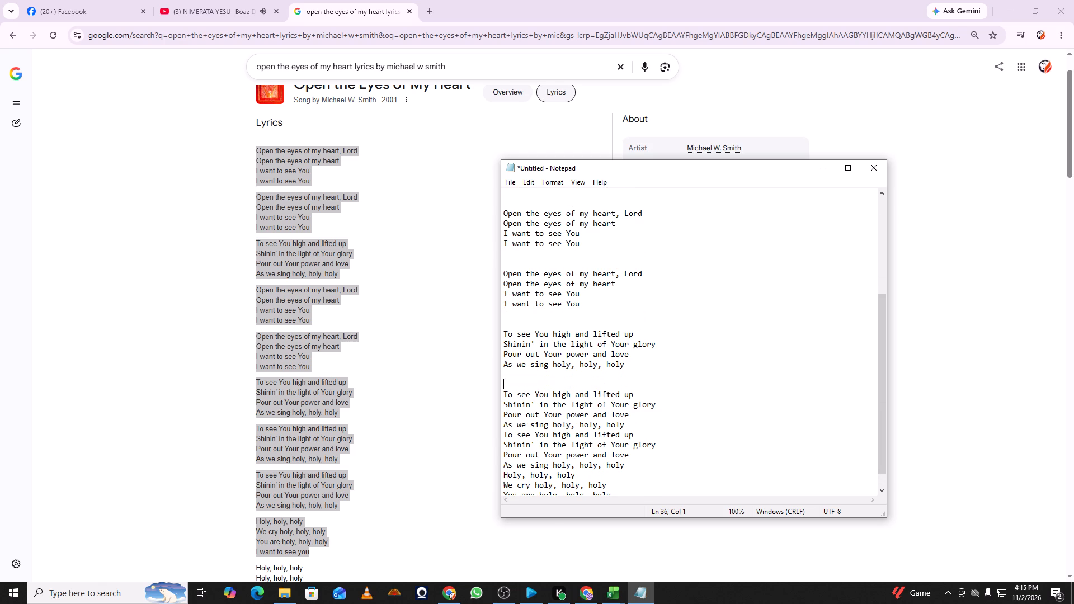
left_click(632, 424)
key("Return")
key("Return")
scroll(632, 419, "down", 5)
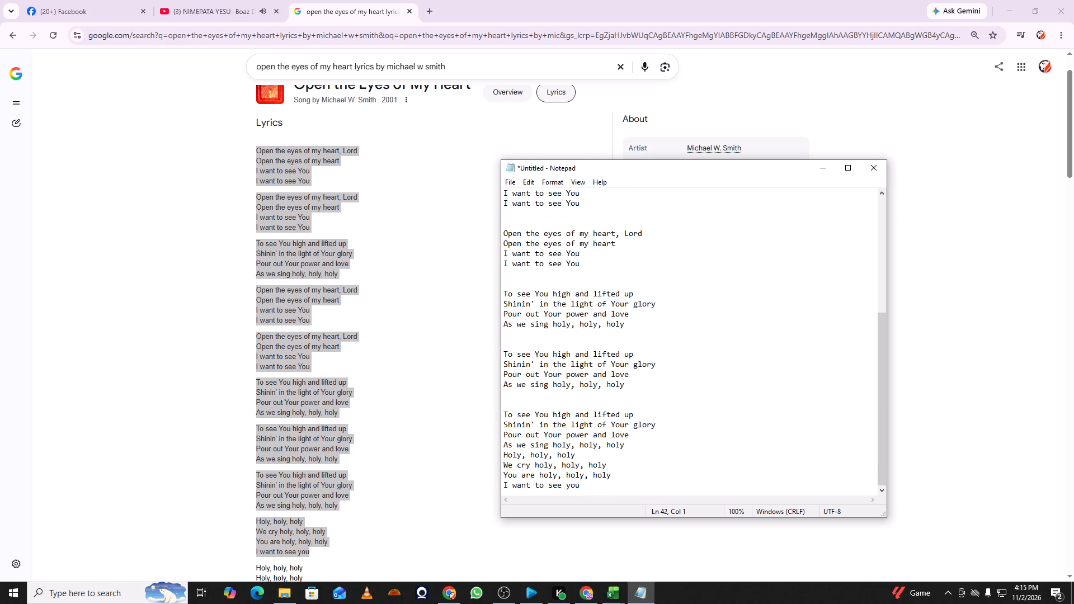
left_click(630, 441)
key("Return")
key("Return")
scroll(629, 435, "up", 1)
scroll(629, 435, "down", 5)
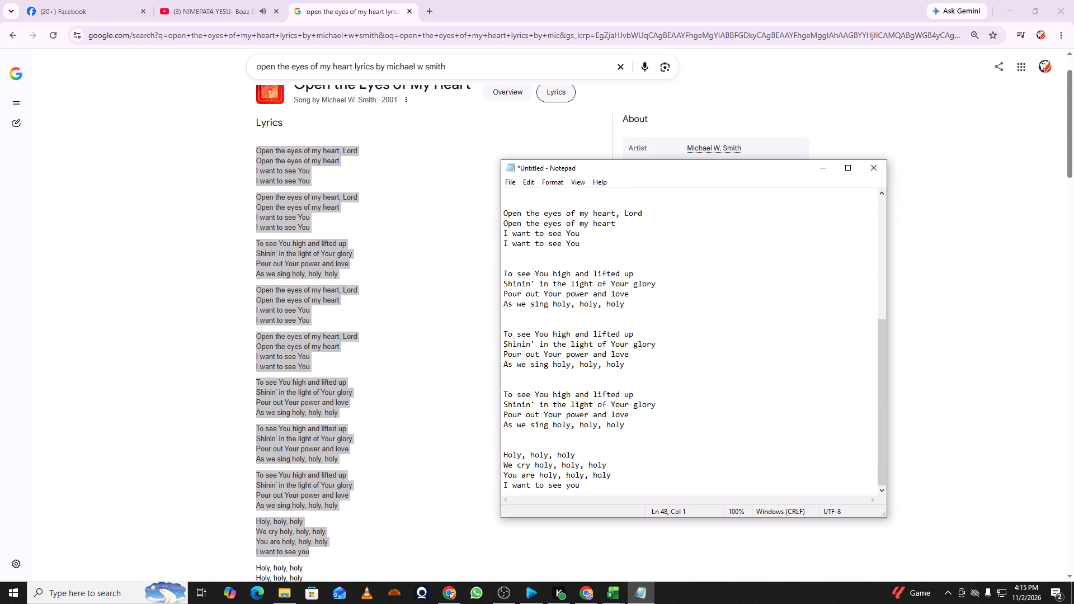
Delete the repeated second "Open the eyes of my heart, Lord" verse and close up the extra blank lines.
scroll(602, 394, "up", 7)
scroll(599, 295, "up", 14)
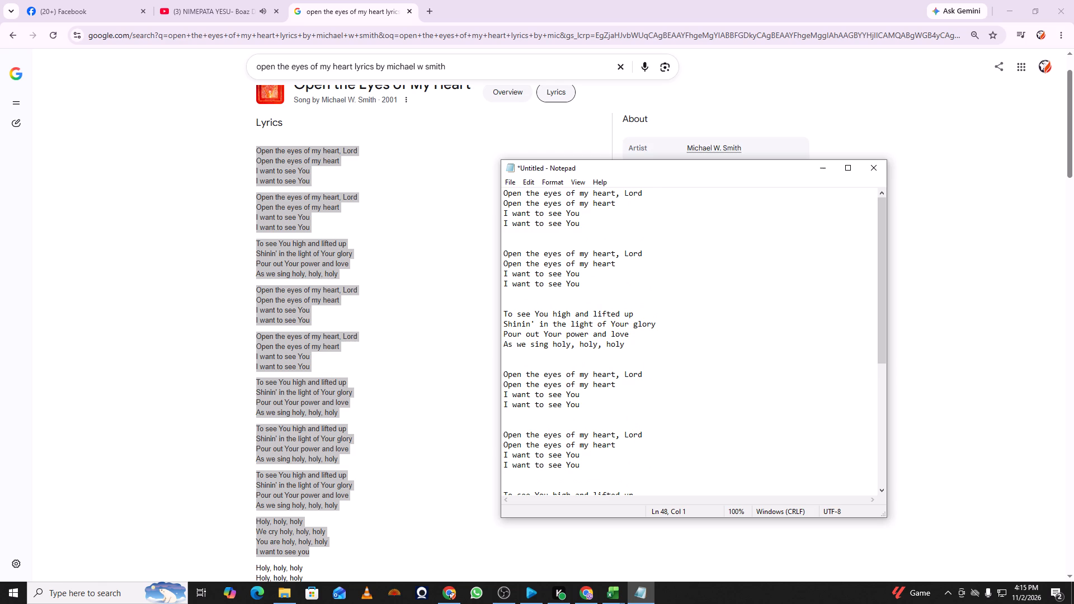
left_click_drag(588, 282, 586, 282)
left_click_drag(586, 282, 502, 256)
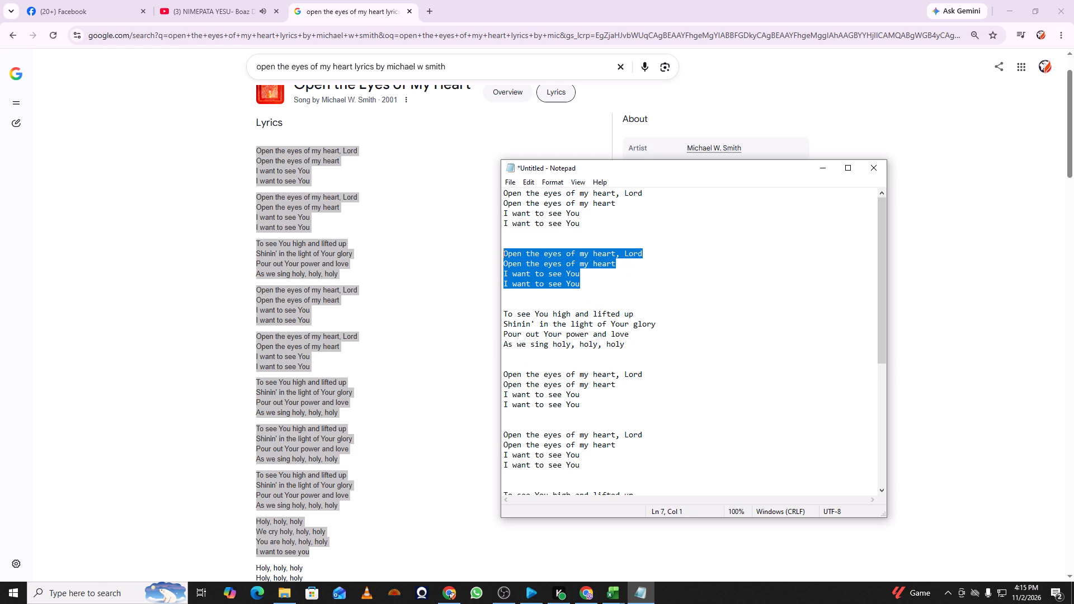
key("BackSpace")
key("BackSpace")
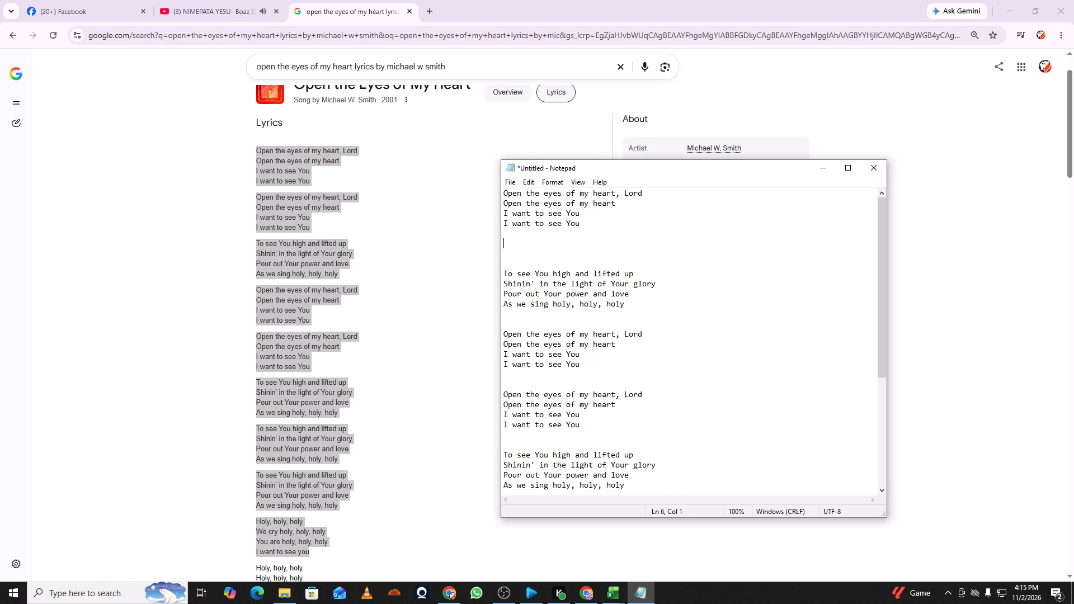
key("BackSpace")
Separate the four lines of the first "Open the eyes of my heart, Lord" verse with two blank lines between each.
left_click(504, 195)
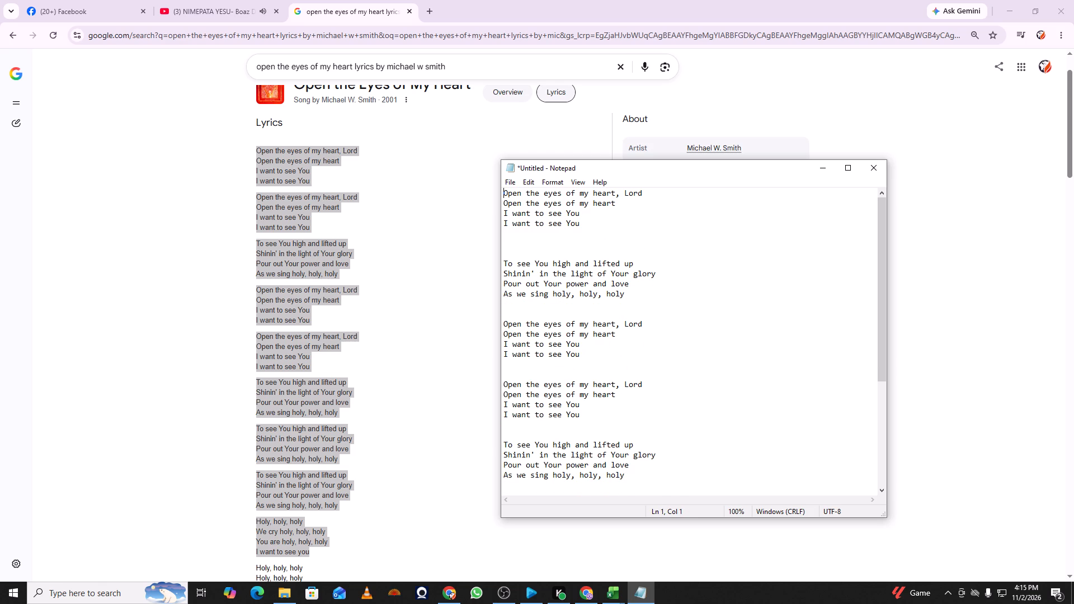
key("Down")
key("Return")
key("Return")
key("Down")
key("Return")
key("Return")
key("Down")
key("Return")
key("Return")
Separate the four lines of the first "To see You high and lifted up" verse with two blank lines between each.
key("Down")
key("Down")
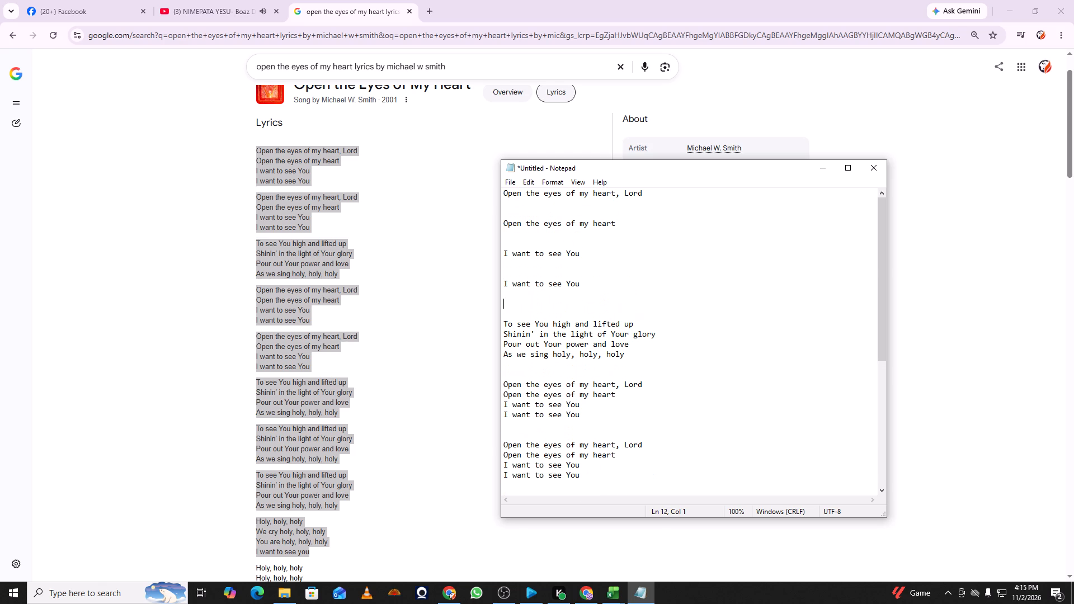
key("Down")
key("Down")
key("Down")
key("Return")
key("Return")
key("Down")
key("Return")
key("Return")
key("Down")
key("Return")
key("Return")
Separate the four lines of the second "Open the eyes of my heart, Lord" verse with two blank lines between each.
key("Down")
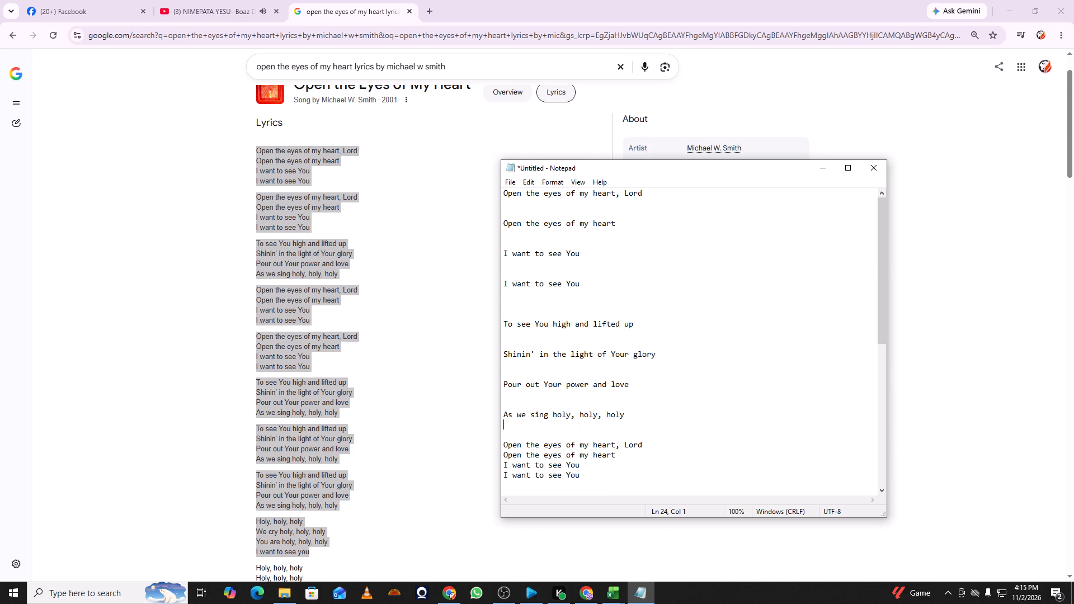
key("Down")
key("Down")
key("Down")
key("Return")
key("Return")
key("Down")
key("Return")
key("Return")
key("Down")
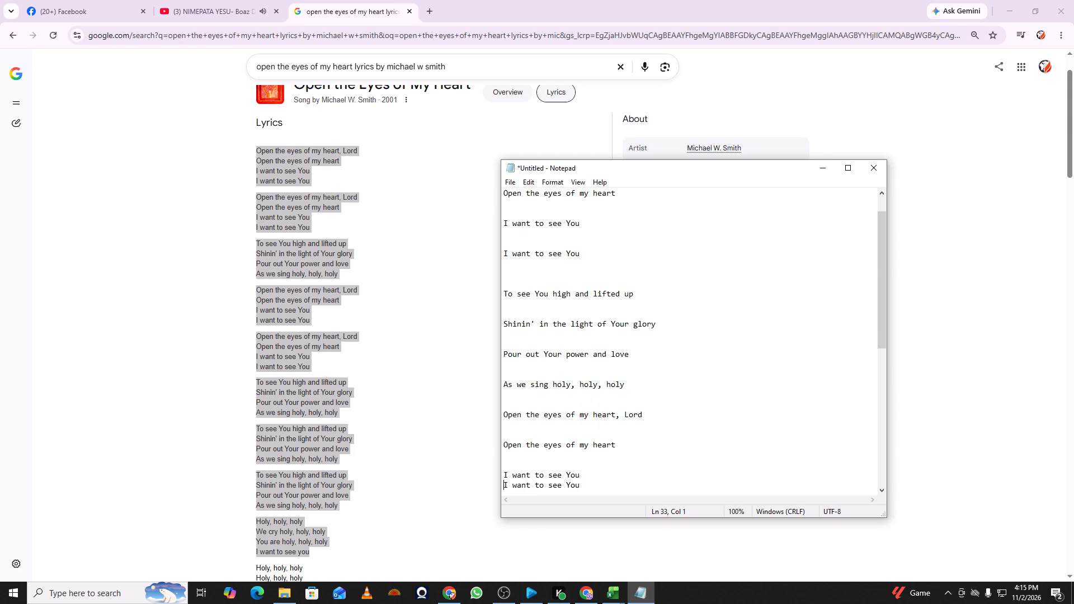
key("Up")
key("Down")
key("Return")
key("Return")
Separate the four lines of the third "Open the eyes of my heart, Lord" verse with blank lines.
key("Down")
key("Down")
key("Down")
key("Down")
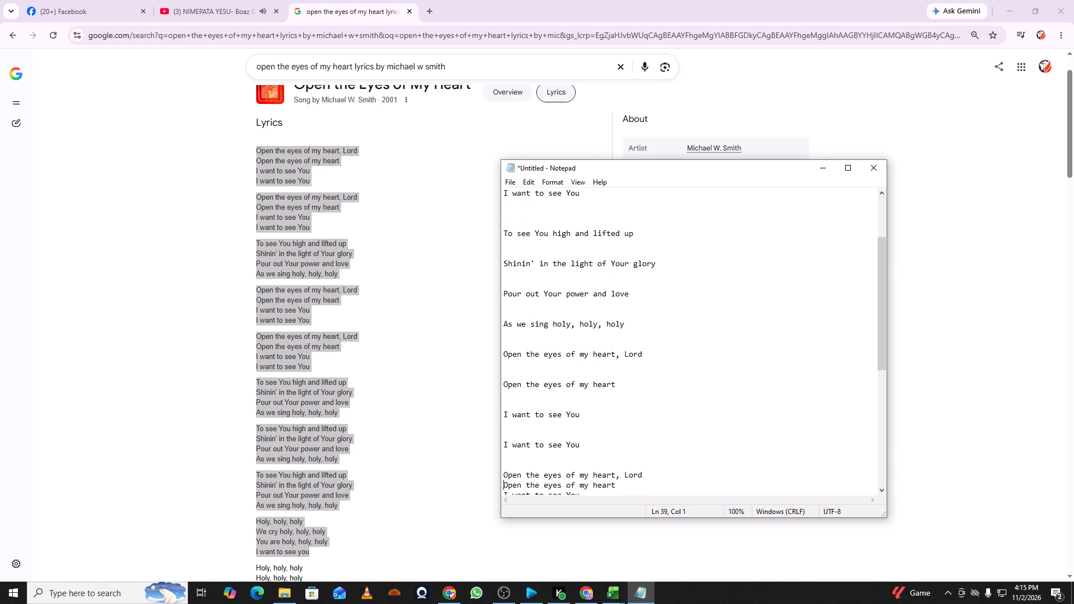
key("Return")
key("Return")
key("Down")
key("Return")
key("Return")
key("Return")
key("Down")
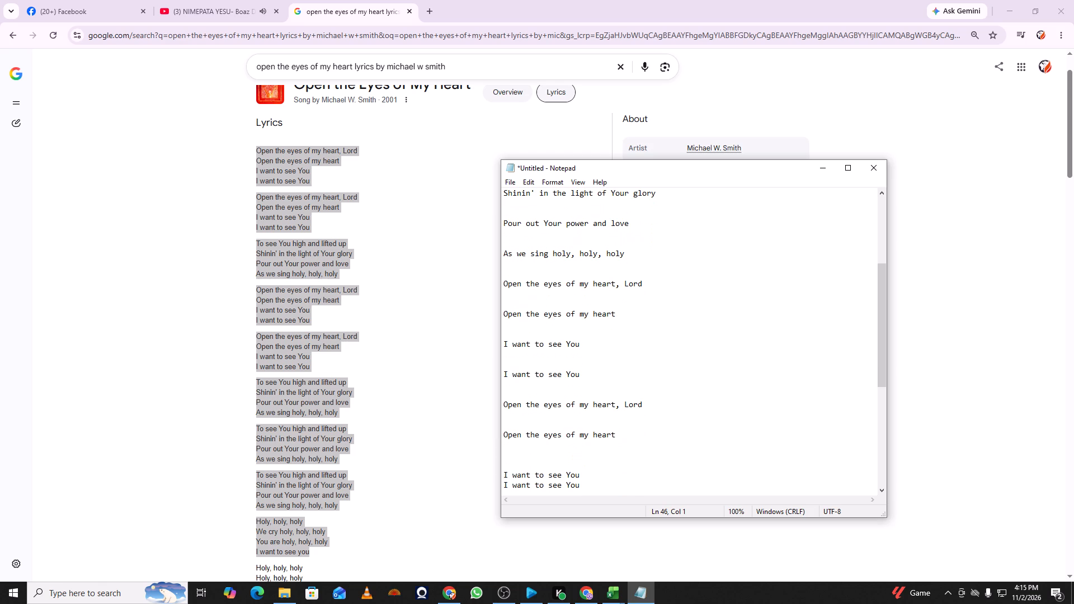
key("Return")
key("Return")
Separate the four lines of the second "To see You high and lifted up" verse with two blank lines between each.
key("Down")
key("Down")
key("Down")
key("Down")
key("Down")
key("Up")
key("Return")
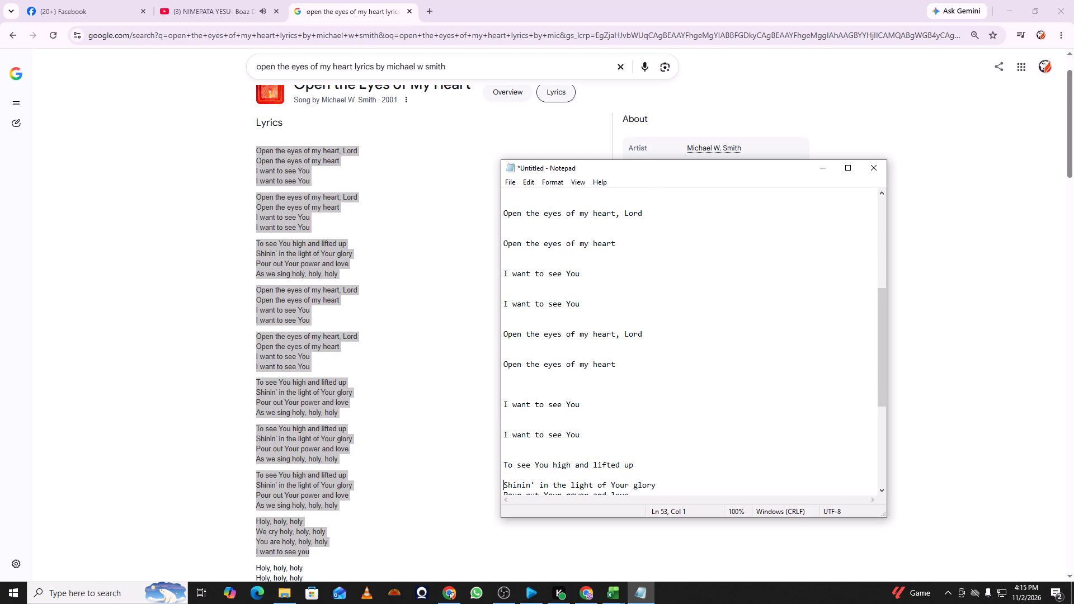
key("Return")
key("Down")
key("Return")
key("Return")
key("Down")
key("Return")
key("Return")
key("Down")
key("Return")
Separate the four lines of the third "To see You high and lifted up" verse with two blank lines between each.
key("Down")
key("Down")
key("Down")
key("Down")
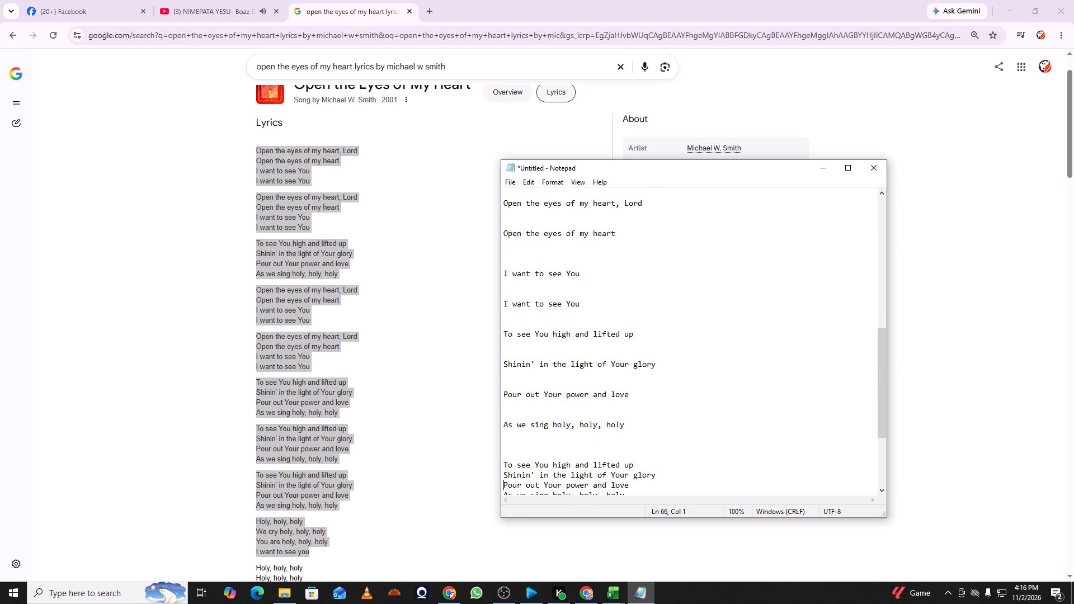
key("Up")
key("Return")
key("Return")
key("Down")
key("Return")
key("Return")
key("Down")
key("Return")
key("Return")
key("Down")
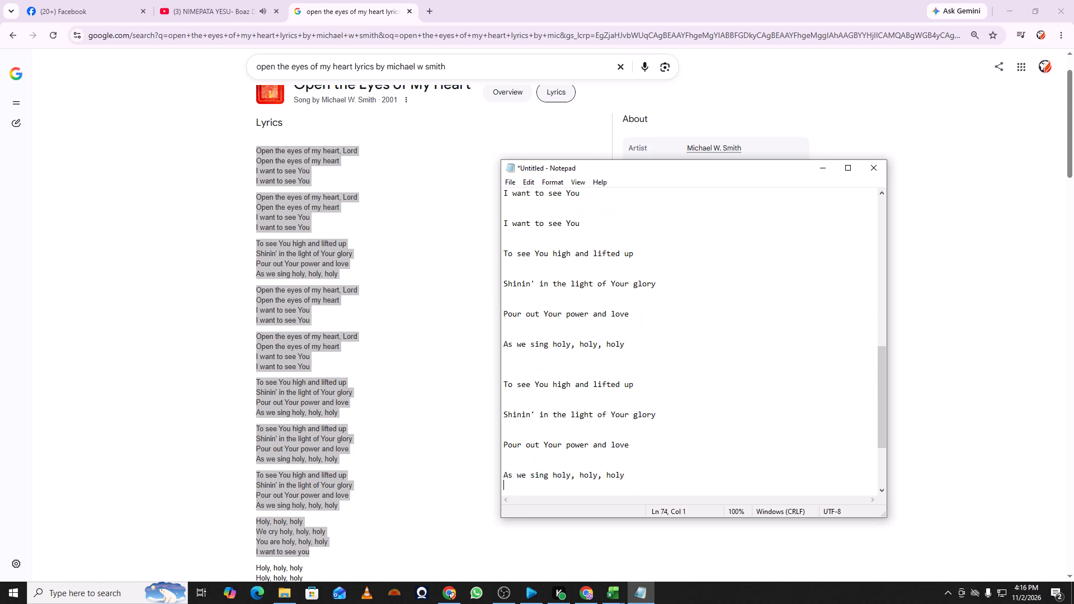
Separate the four lines of the fourth "To see You high and lifted up" verse with two blank lines between each.
key("Down")
key("Down")
key("Down")
key("Return")
key("Return")
key("Down")
key("Return")
key("Return")
key("Down")
key("Return")
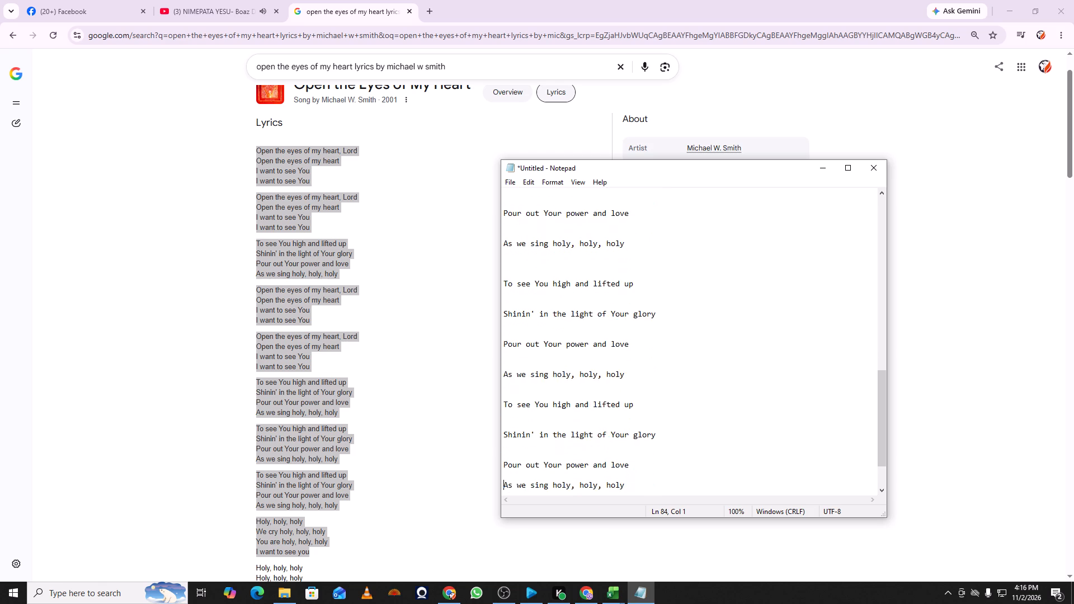
key("Down")
key("Return")
key("Down")
key("Up")
key("Up")
key("Up")
key("Return")
key("Down")
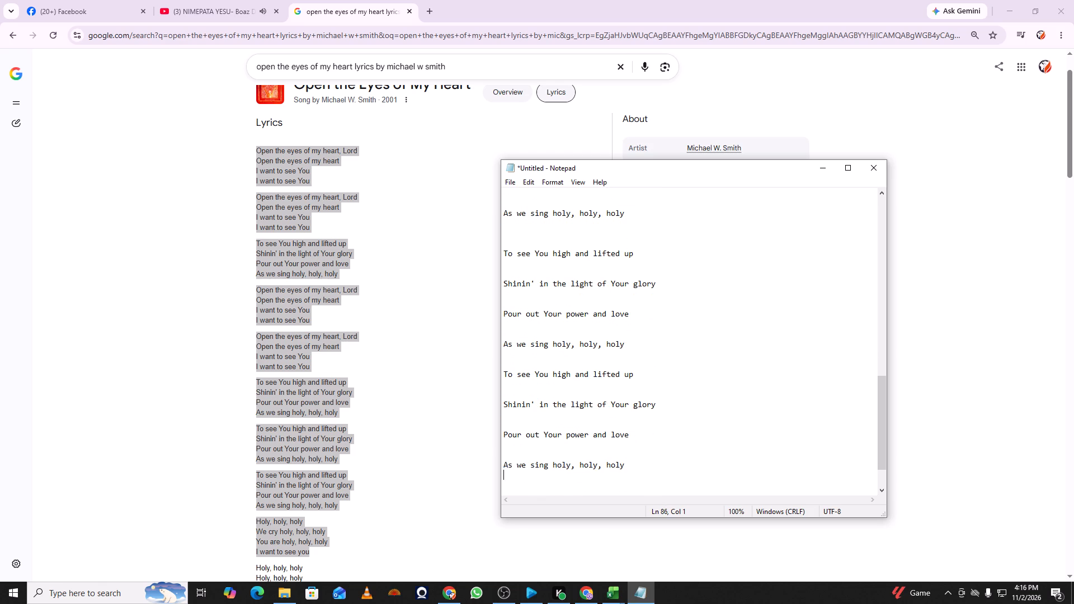
Separate the four lines of the closing "Holy, holy, holy" verse with two blank lines between each.
key("Down")
key("Down")
key("Down")
key("Down")
key("Return")
key("Return")
key("Down")
key("Return")
key("Return")
key("Down")
key("Return")
key("Down")
key("Return")
key("Down")
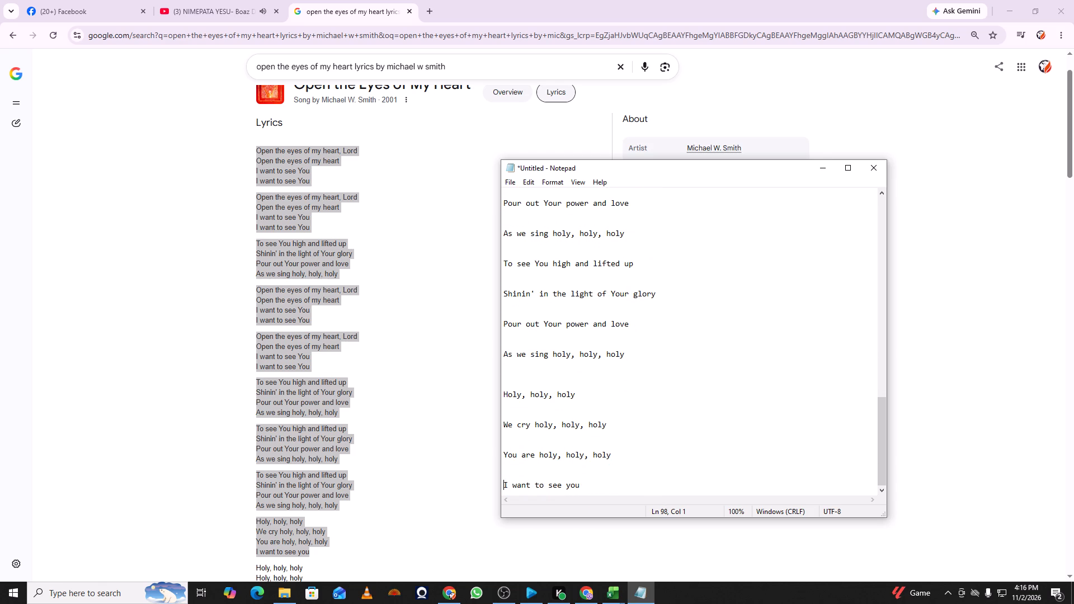
key("Down")
key("Down")
Copy all the spaced lyrics from Notepad into the words of a new song in EasyWorship.
key("ctrl+a")
key("ctrl+c")
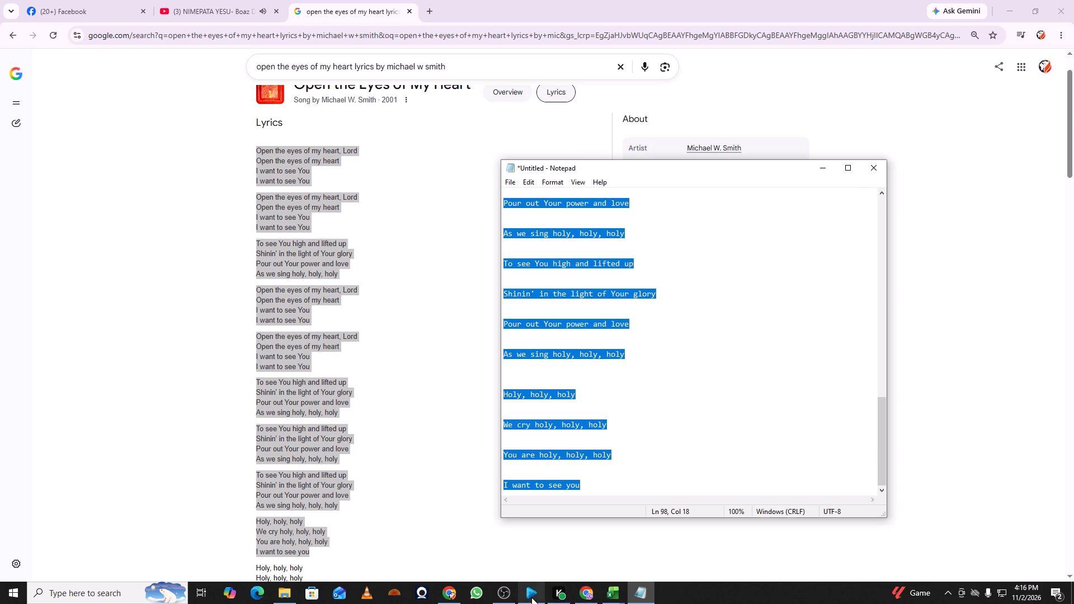
left_click(531, 597)
left_click(24, 41)
left_click(46, 71)
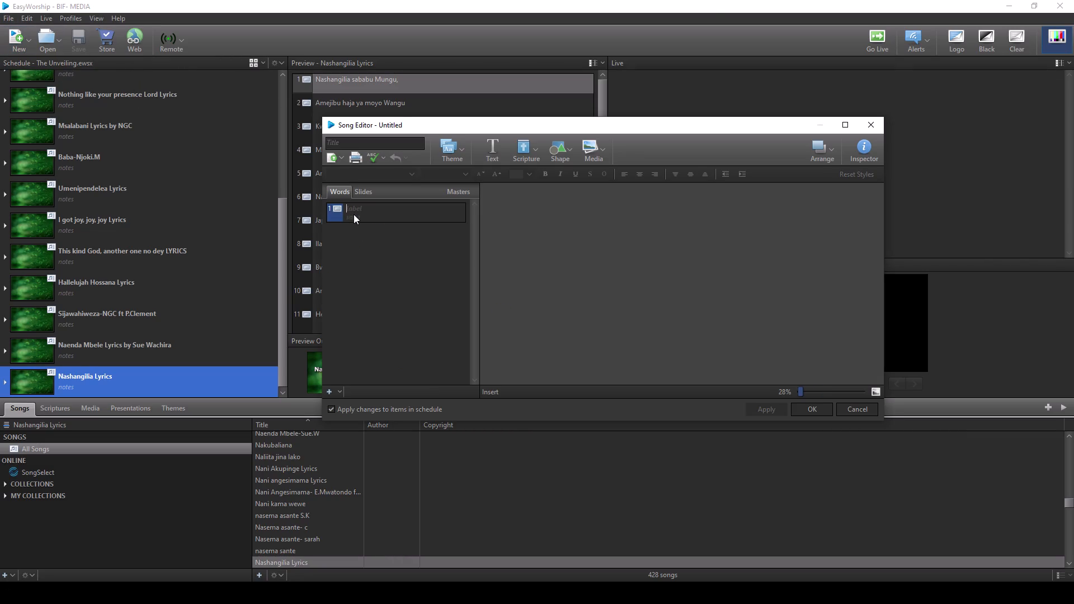
left_click(354, 214)
key("ctrl+v")
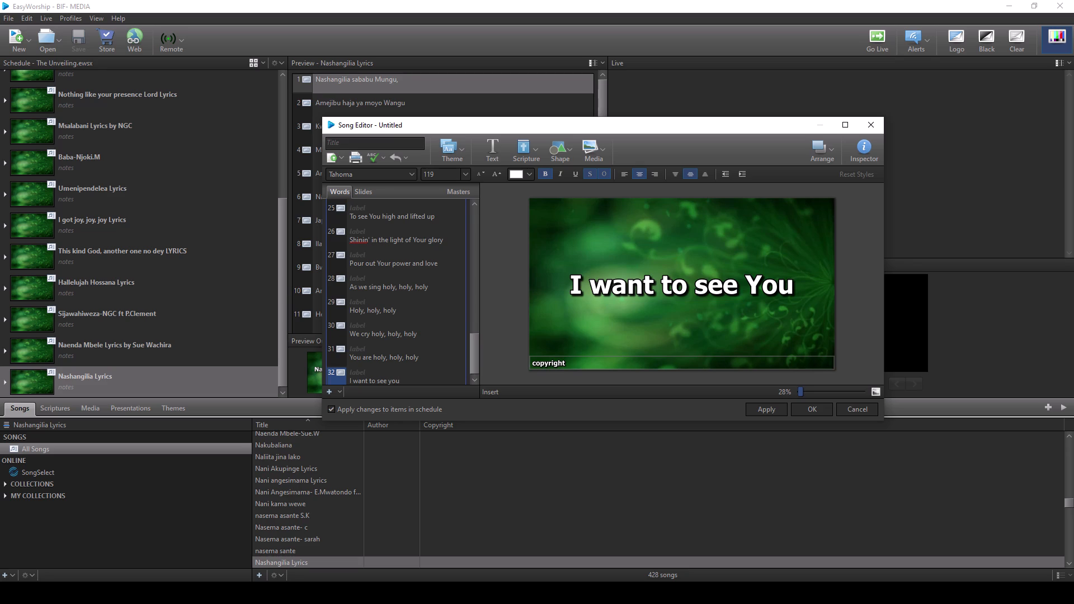
Title the song "pen the eyes of my heart Lyrics", reusing the text of its first slide, and save it.
scroll(403, 281, "up", 11)
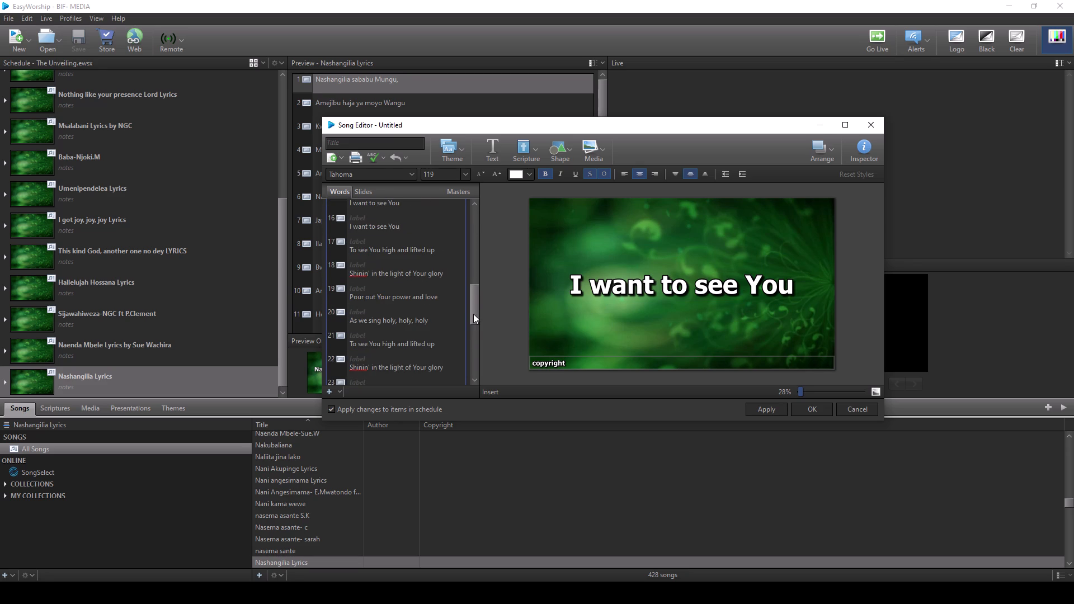
left_click_drag(473, 313, 473, 202)
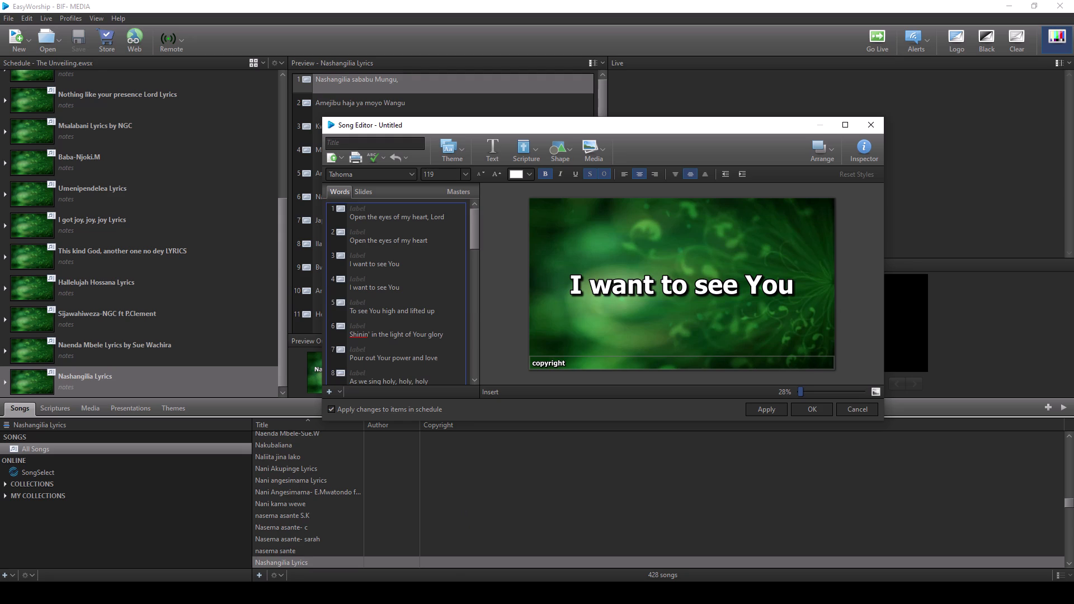
left_click_drag(445, 216, 354, 218)
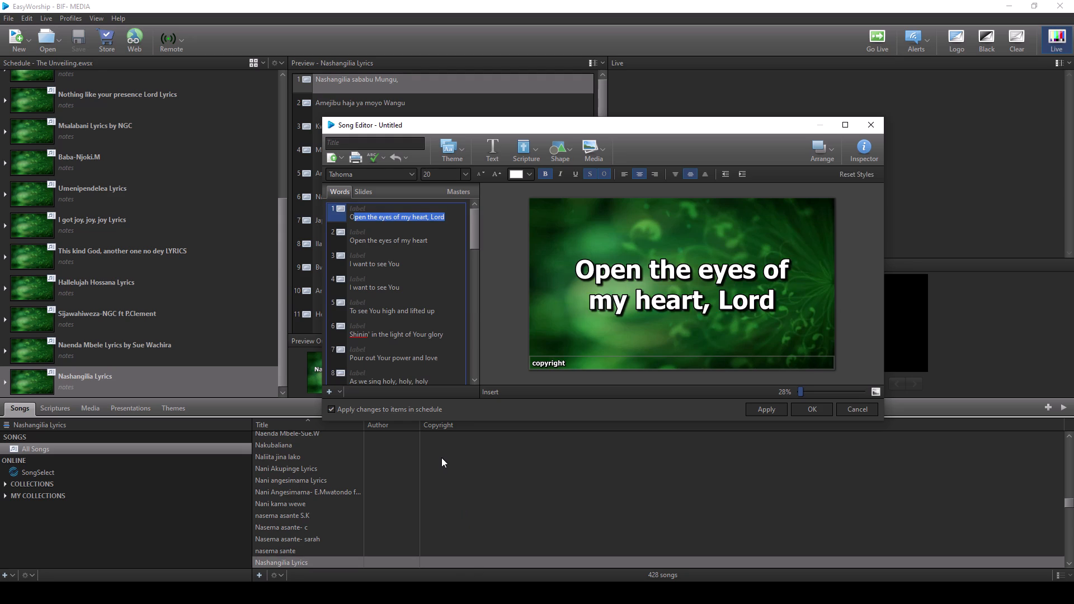
key("ctrl+c")
left_click(390, 145)
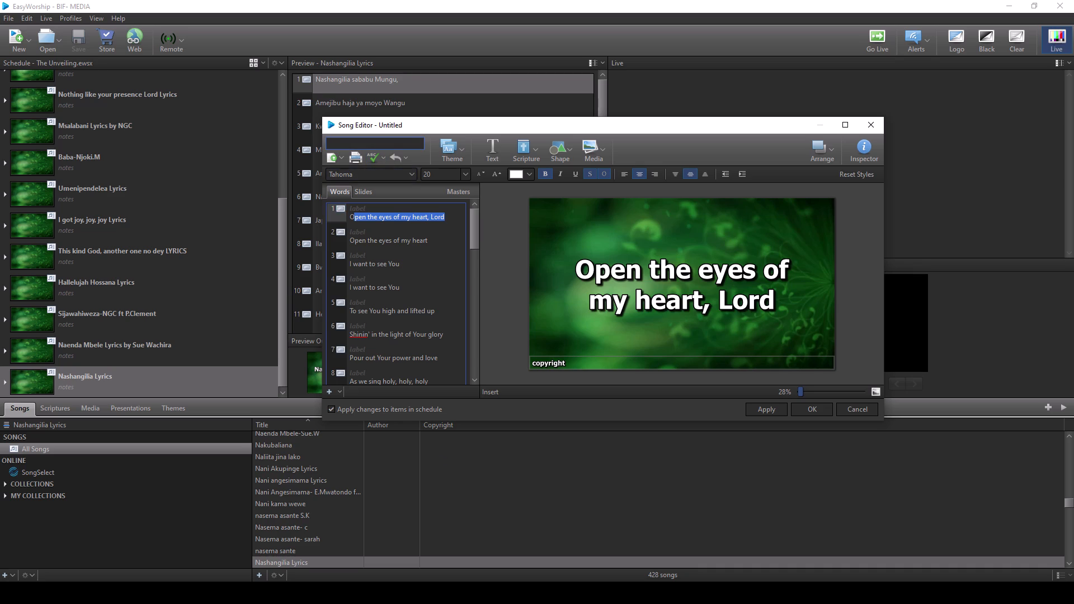
key("ctrl+v")
key("BackSpace")
key("BackSpace")
key("BackSpace")
key("BackSpace")
key("BackSpace")
key("BackSpace")
key("BackSpace")
key("BackSpace")
key("space")
left_click(800, 407)
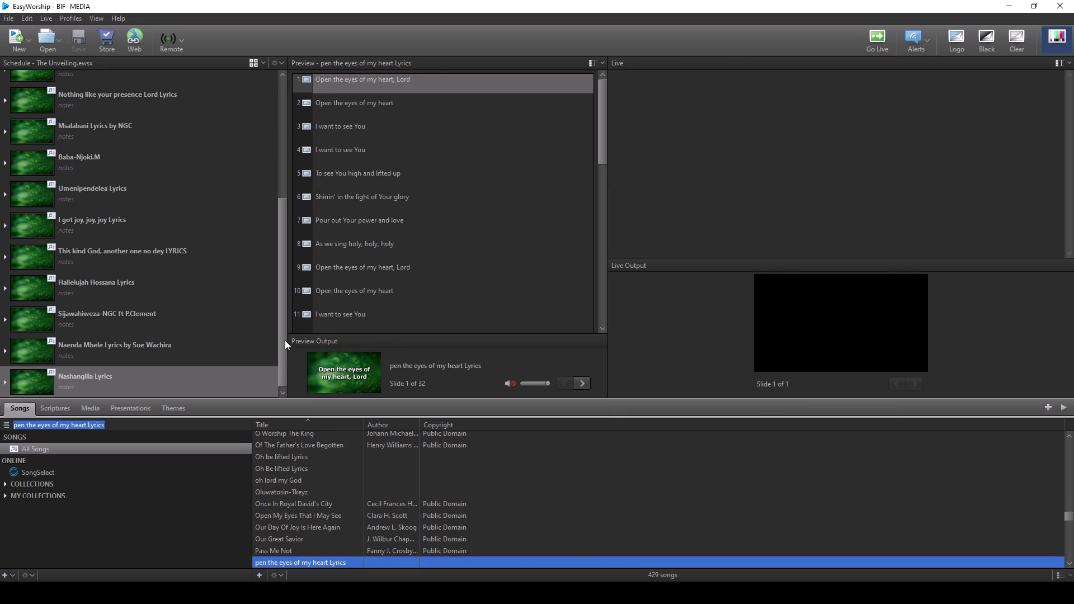
Correct the saved song's title to "Open the eyes of my heart Lyrics" in the Song Editor.
left_click_drag(284, 336, 284, 354)
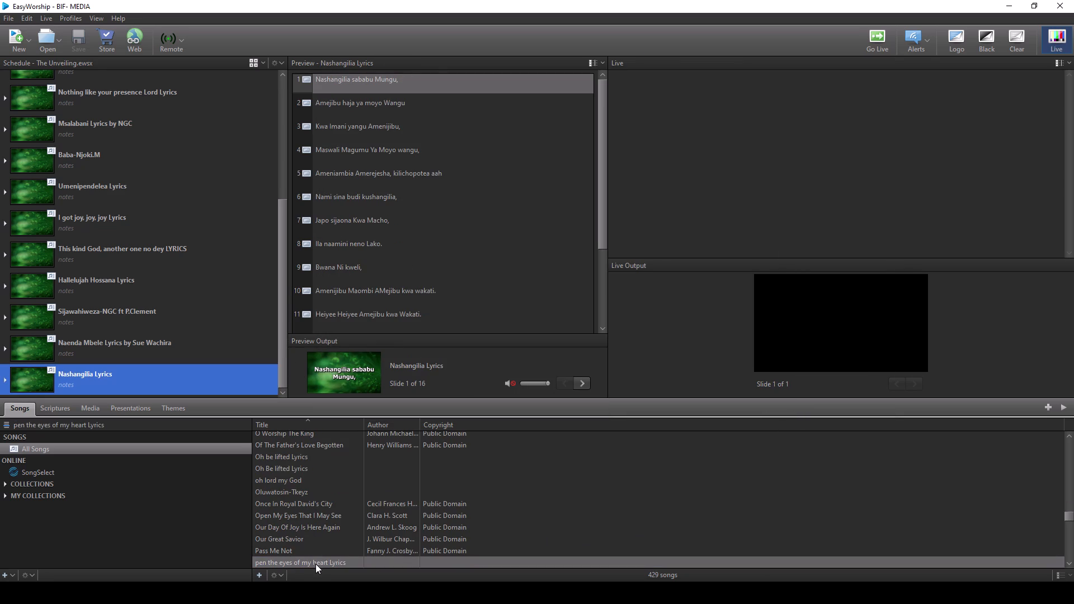
left_click(315, 564)
right_click(317, 564)
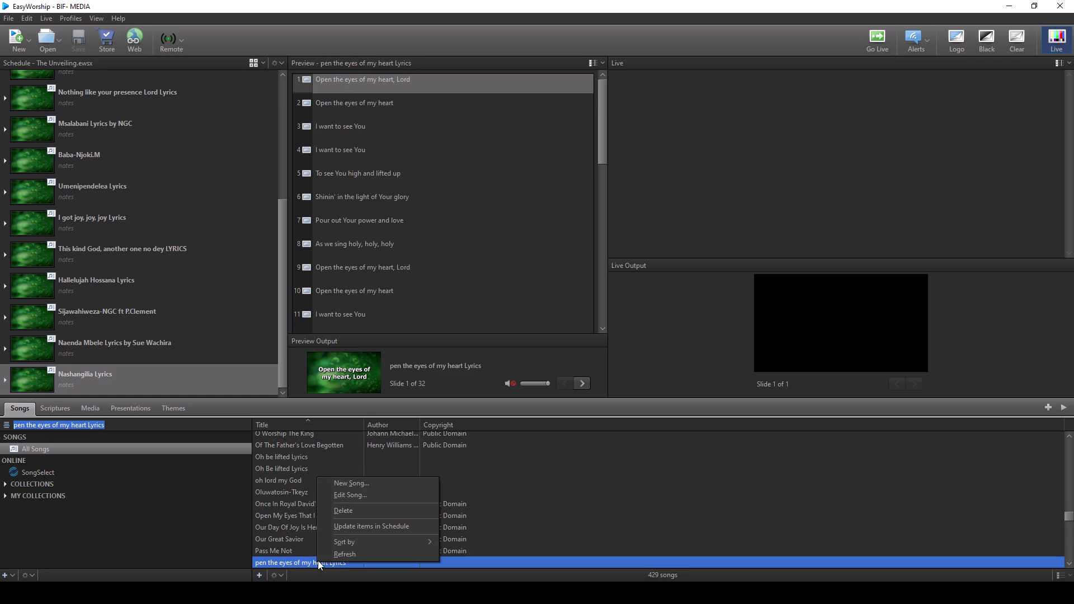
left_click(342, 494)
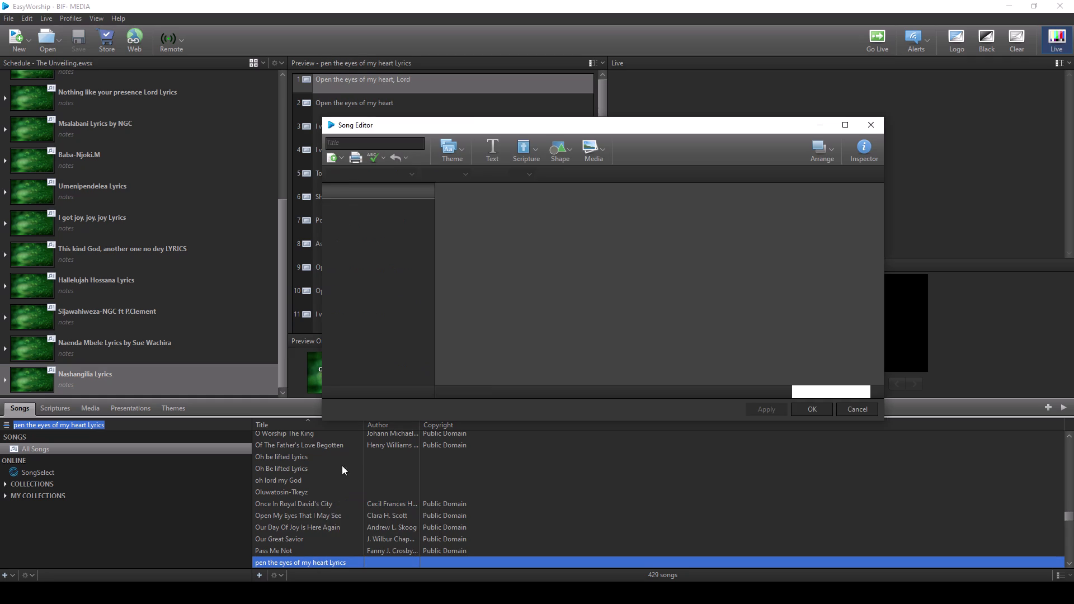
left_click(329, 143)
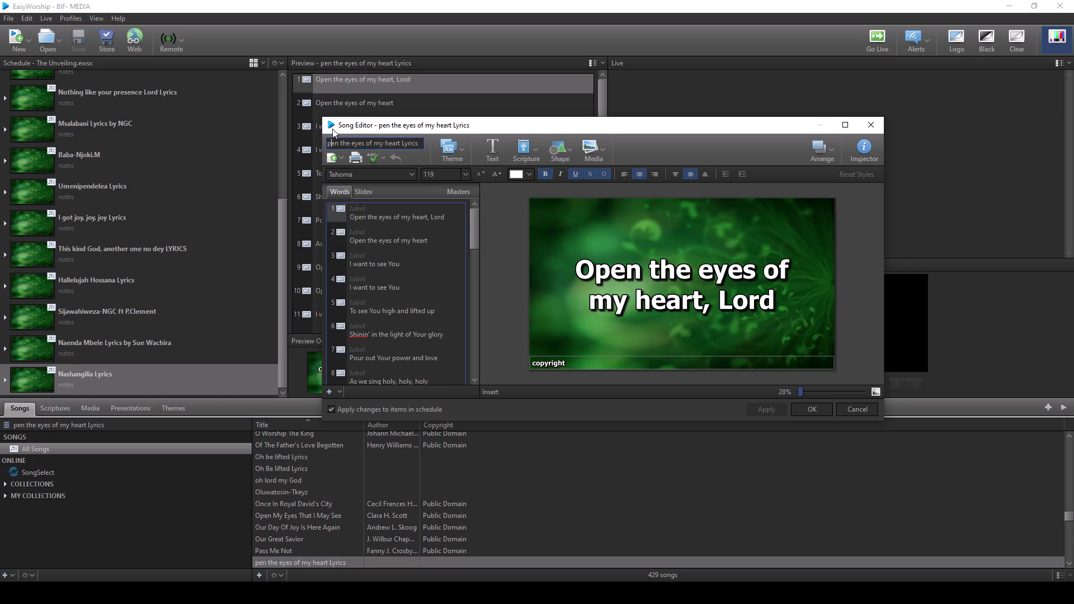
key("Left")
key("o")
left_click(807, 413)
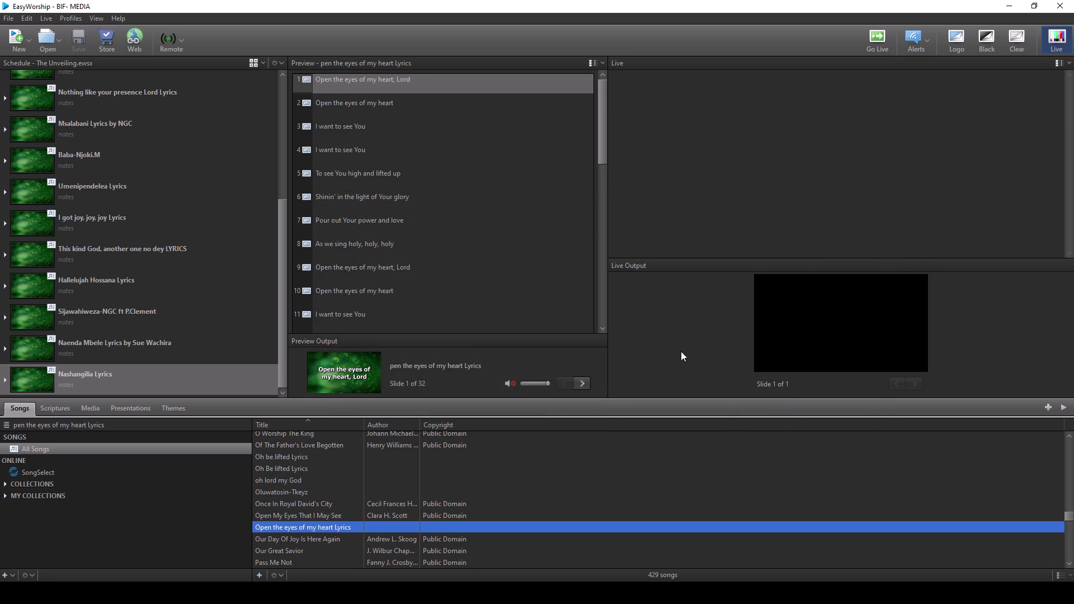
Add Open the eyes of my heart Lyrics to The Unveiling schedule at the Nashangilia Lyrics entry.
left_click_drag(377, 528, 181, 385)
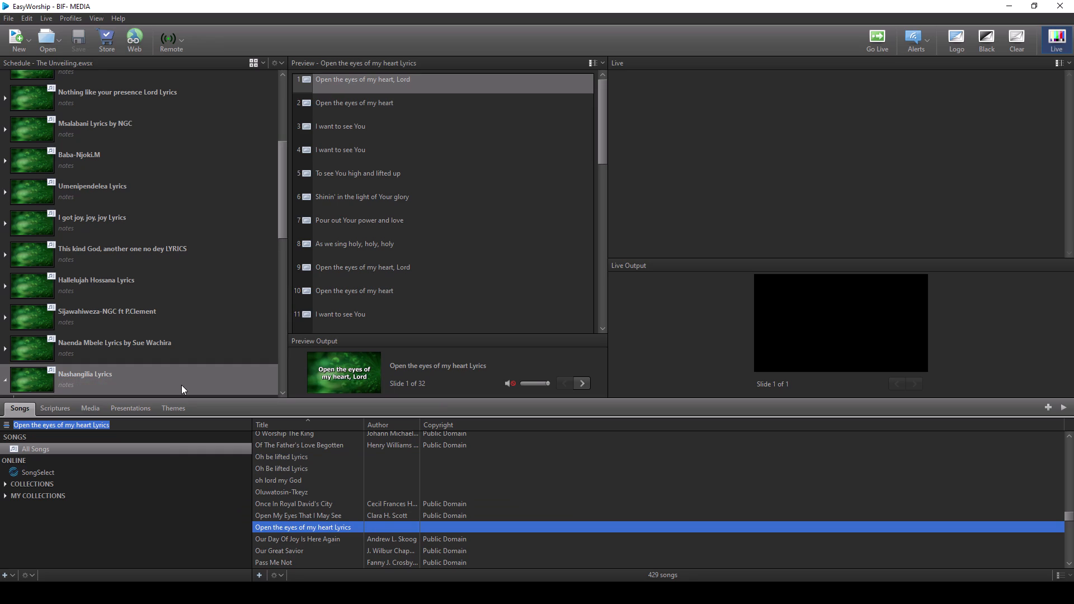
left_click_drag(281, 218, 282, 220)
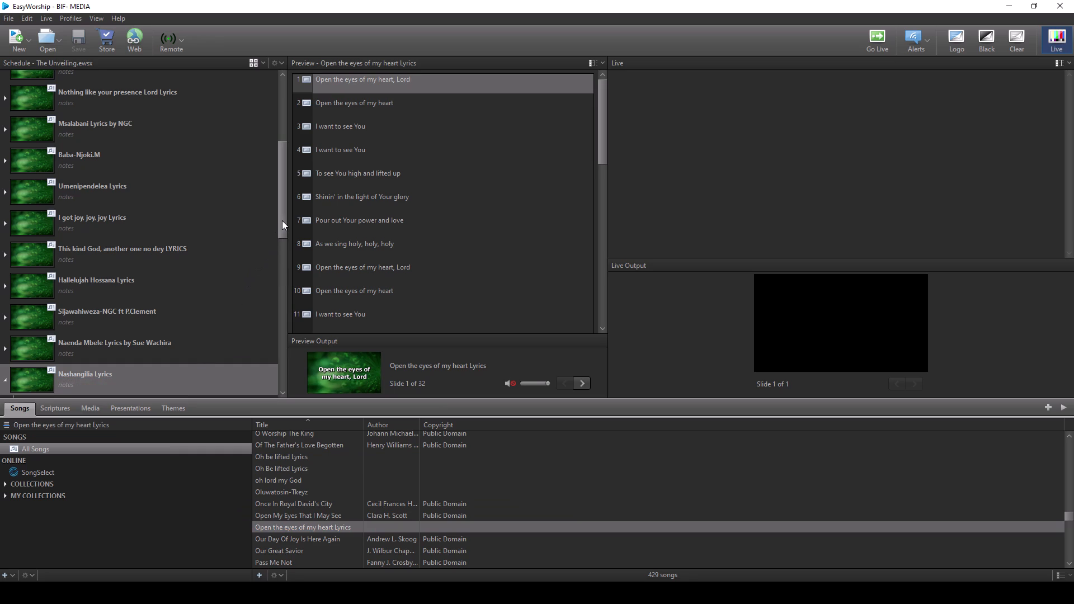
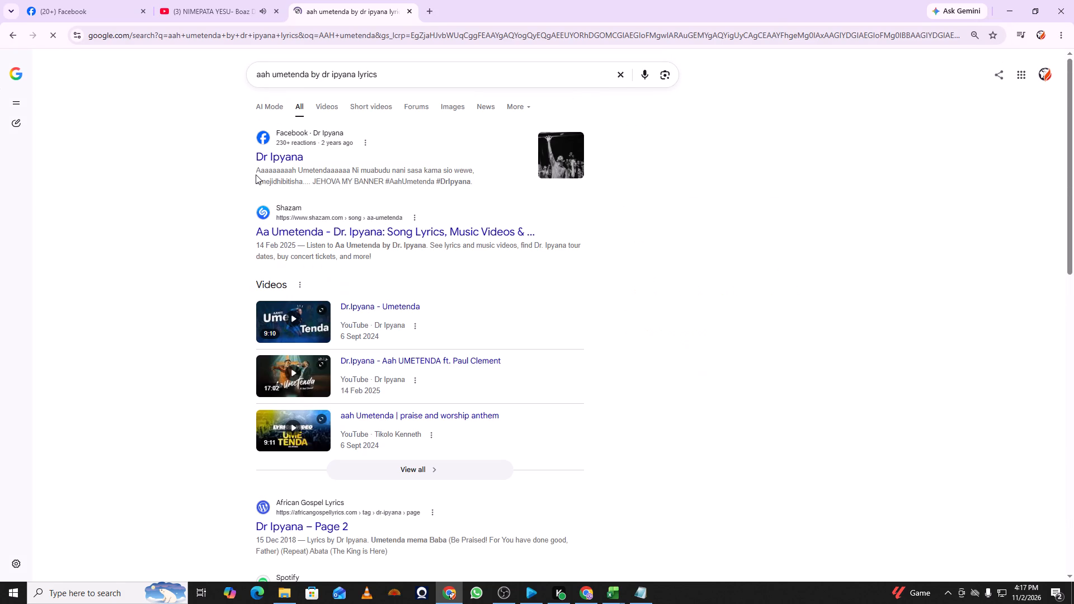
Look for the lyrics of Aah Umetenda by Dr Ipyana in the search results, starting with the Facebook result.
left_click(288, 155)
scroll(414, 294, "down", 10)
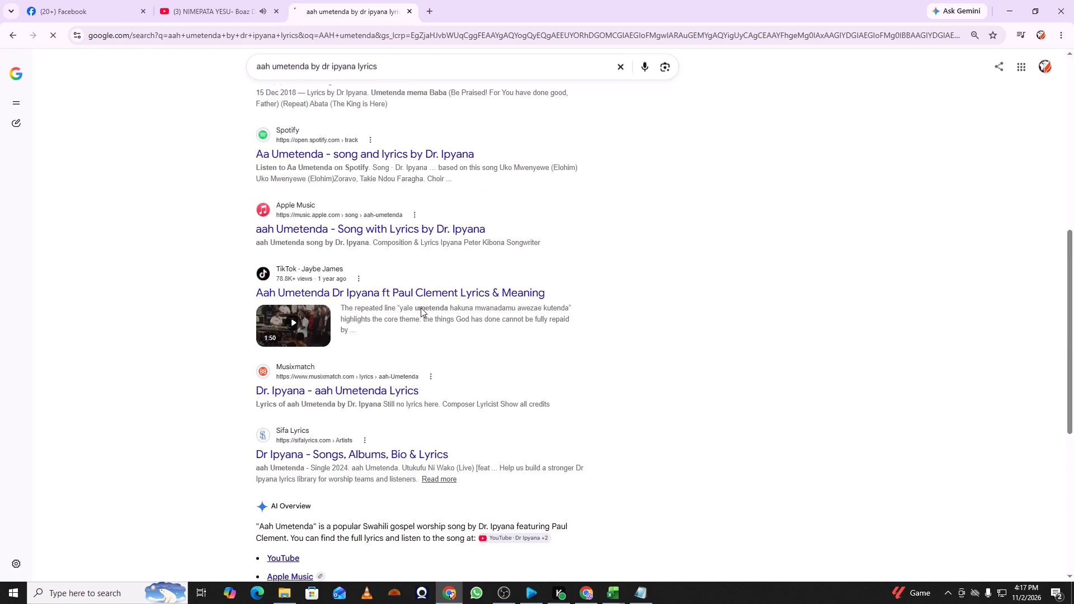
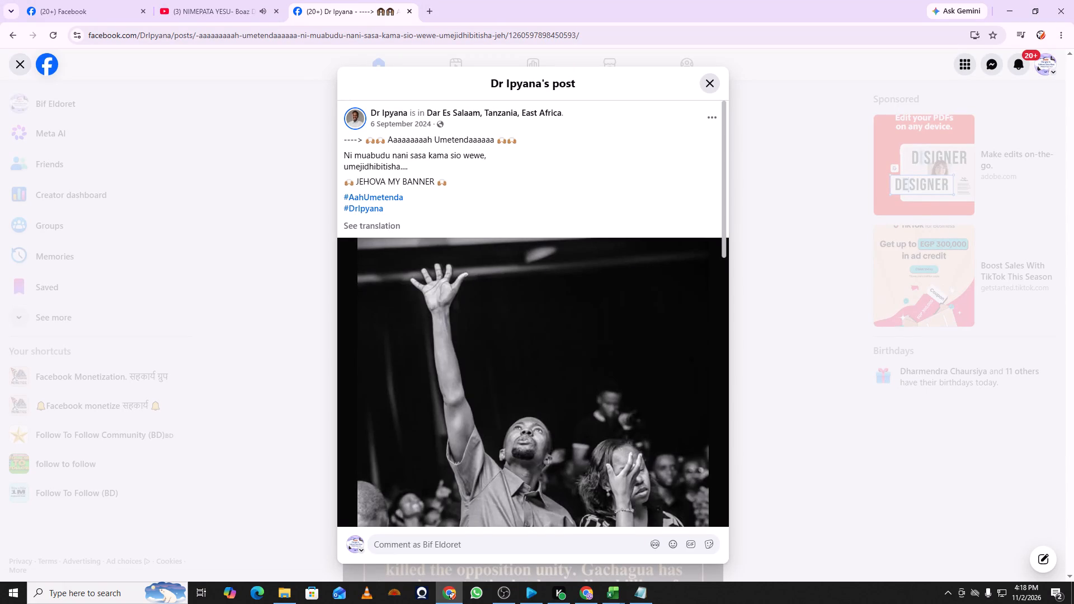
Copy the lyrics from "Aaaaaaaaah Umetendaaaaaa" to "JEHOVA MY BANNER" in Dr Ipyana's post and replace the old Notepad text with them.
left_click_drag(388, 138, 414, 180)
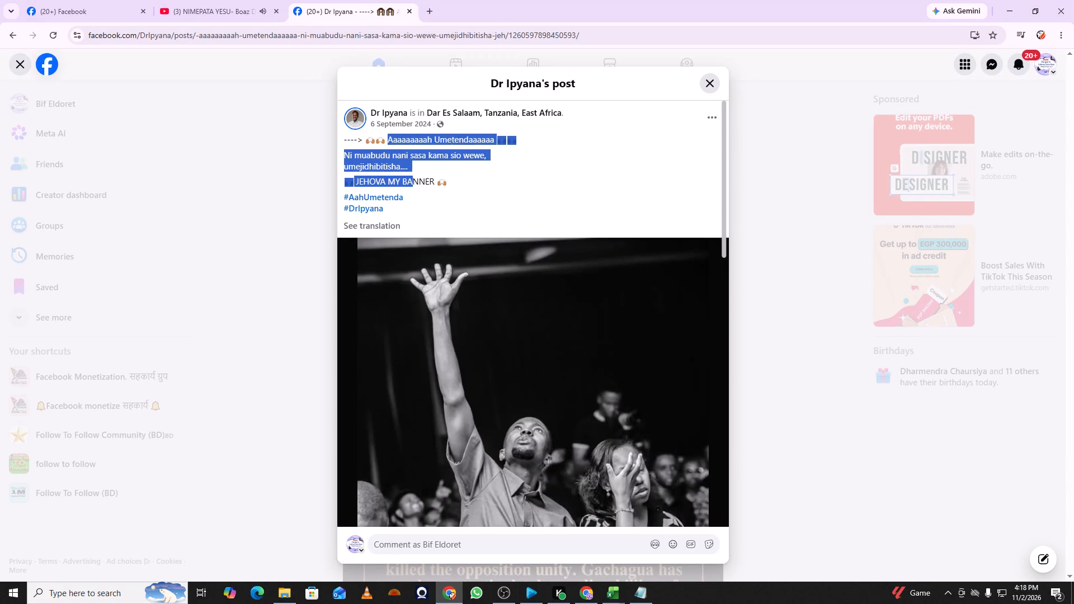
left_click_drag(414, 180, 433, 179)
left_click_drag(433, 179, 443, 174)
key("ctrl+c")
left_click(644, 591)
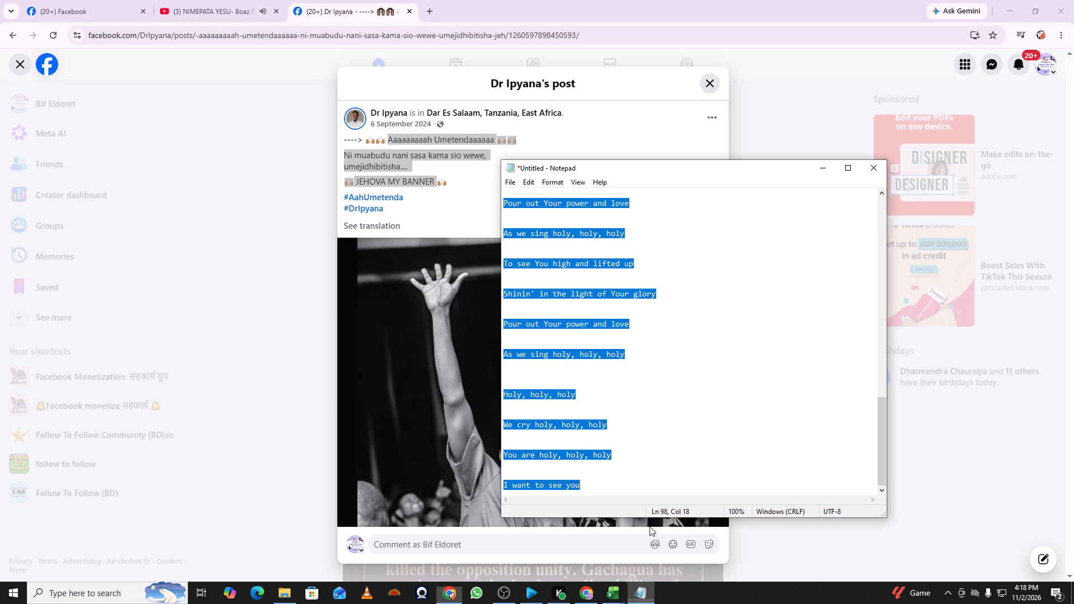
key("ctrl+v")
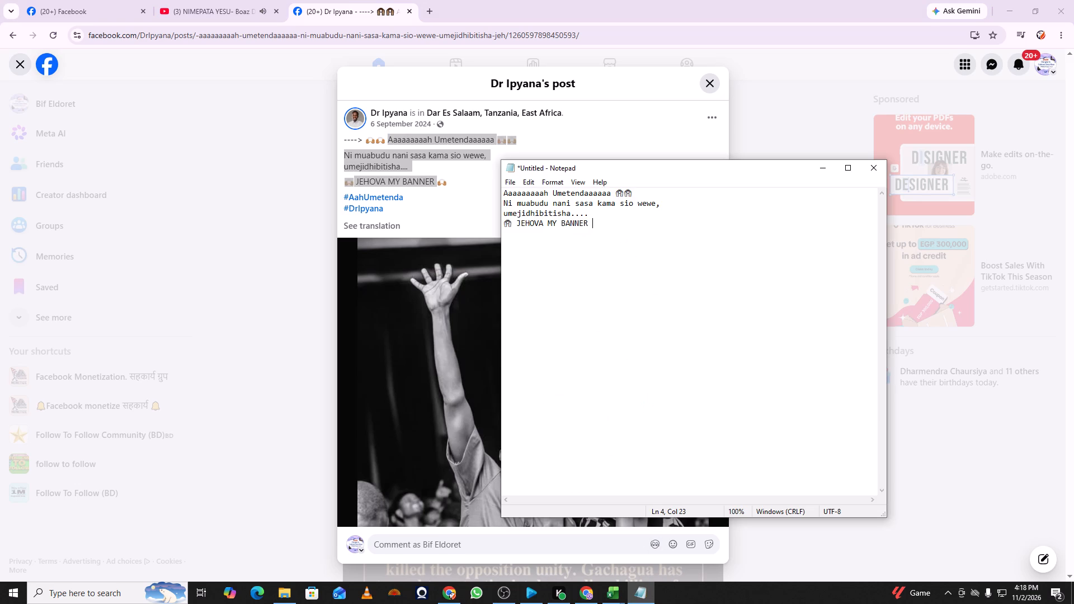
Remove the emojis from the first and last lyric lines and cut the dots after "umejidhibitisha" to one.
left_click(514, 222)
key("Right")
key("BackSpace")
key("BackSpace")
key("BackSpace")
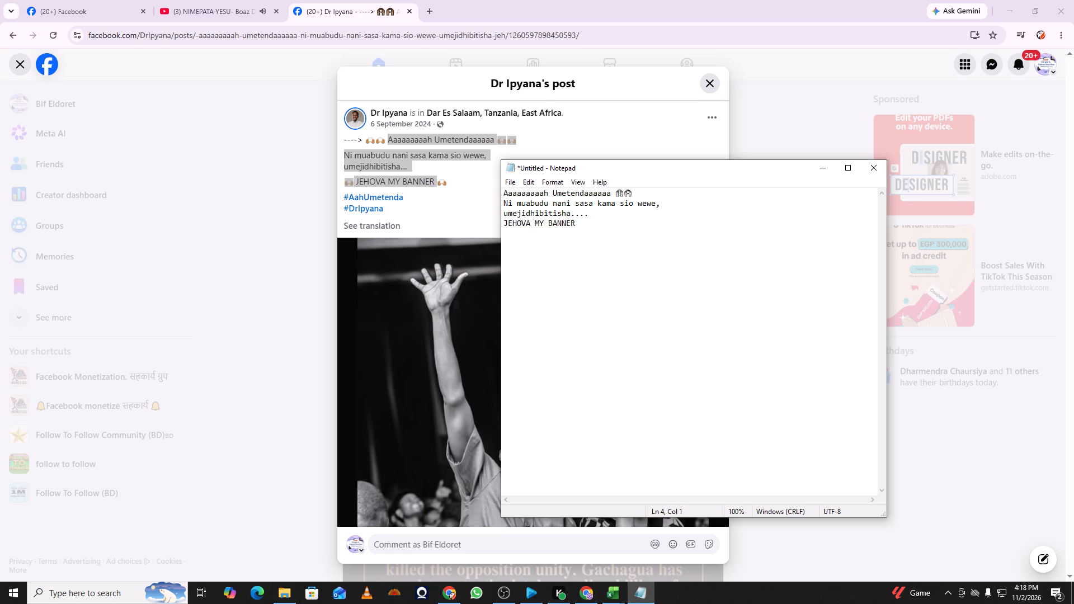
left_click(592, 214)
key("BackSpace")
key("BackSpace")
key("BackSpace")
key("BackSpace")
left_click(633, 191)
key("BackSpace")
key("BackSpace")
key("BackSpace")
key("BackSpace")
Separate the four lyric lines from each other with two blank lines each.
left_click(507, 194)
key("Left")
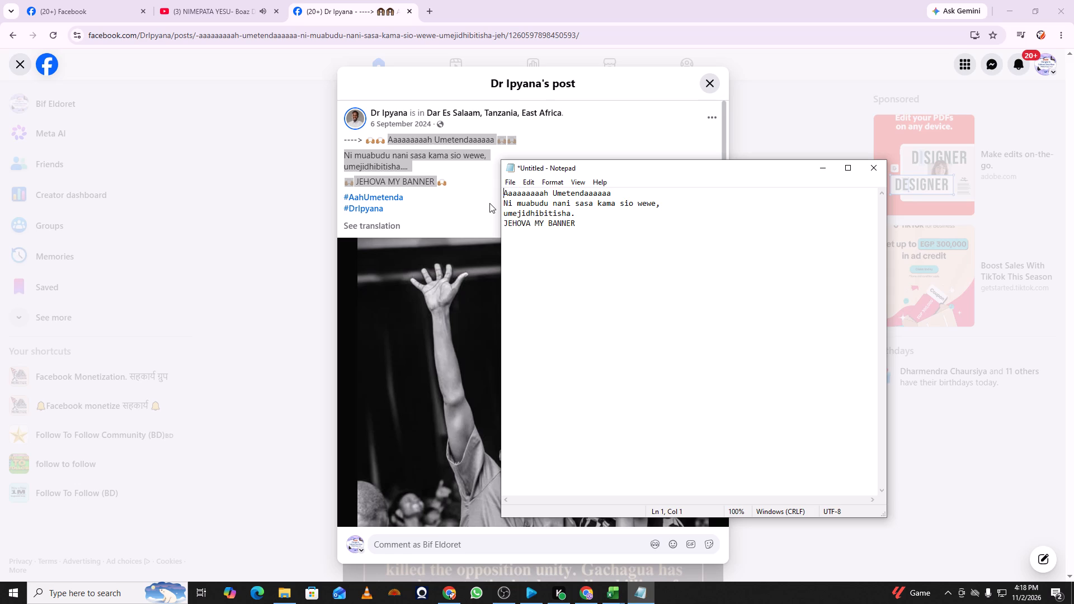
key("Down")
key("Return")
key("Return")
key("Down")
key("Return")
key("Return")
key("Down")
key("Return")
key("Return")
key("Down")
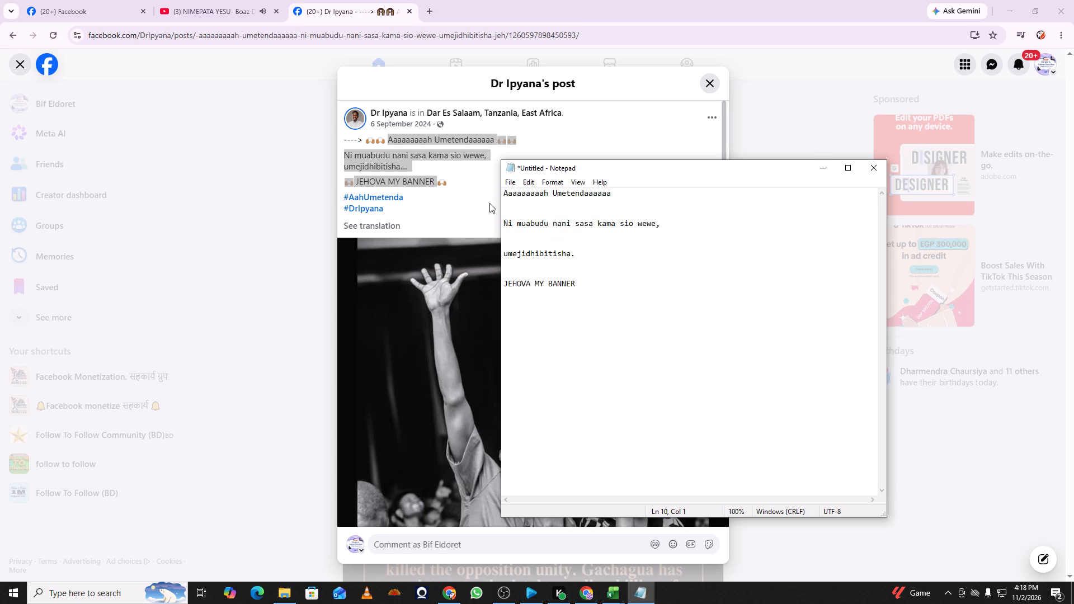
Capitalise the first letter of the third lyric line so it reads "Umejidhibitisha.".
left_click(508, 253)
key("BackSpace")
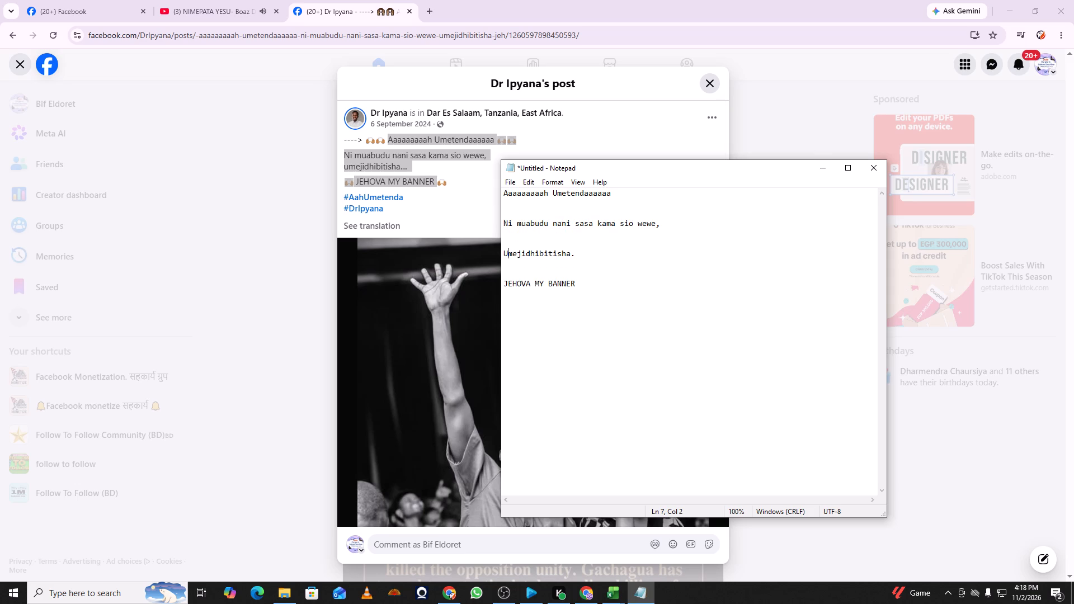
Enter "Jehovah is" on its own line directly above "JEHOVA MY BANNER".
left_click(552, 270)
key("Return")
Replace the last line of the Notepad lyrics with "Jehovah my banner" and remove the all-capitals line beneath it.
key("BackSpace")
key("BackSpace")
key("BackSpace")
key("BackSpace")
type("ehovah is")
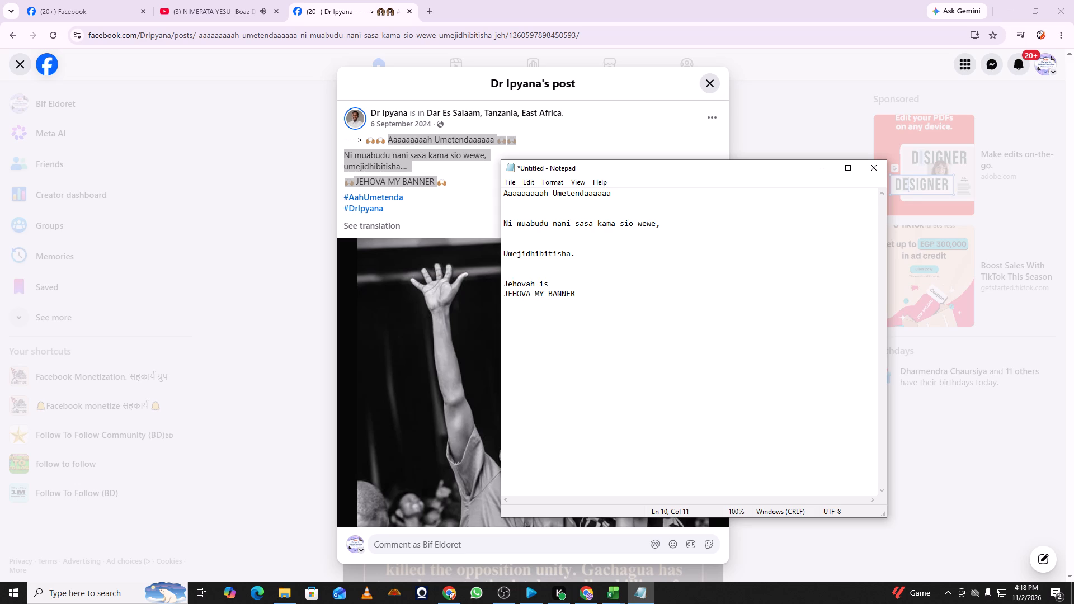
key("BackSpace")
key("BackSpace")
type("my banner")
key("Return")
key("Return")
left_click_drag(591, 313, 491, 312)
key("BackSpace")
left_click(541, 294)
Switch to EasyWorship and collapse the slides of Nashangilia Lyrics in The Unveiling schedule.
left_click(605, 591)
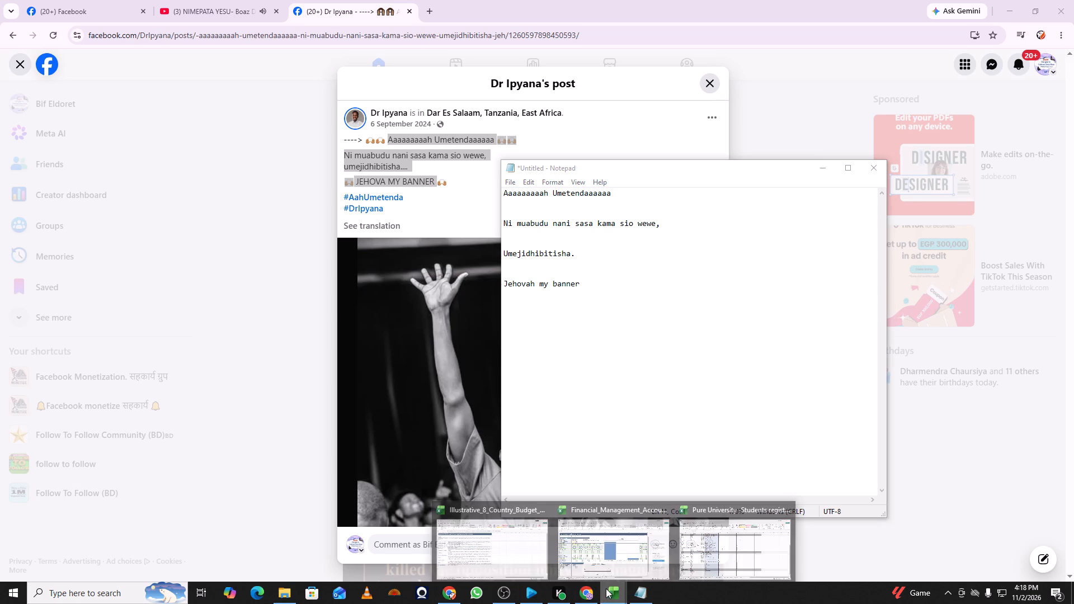
left_click(536, 593)
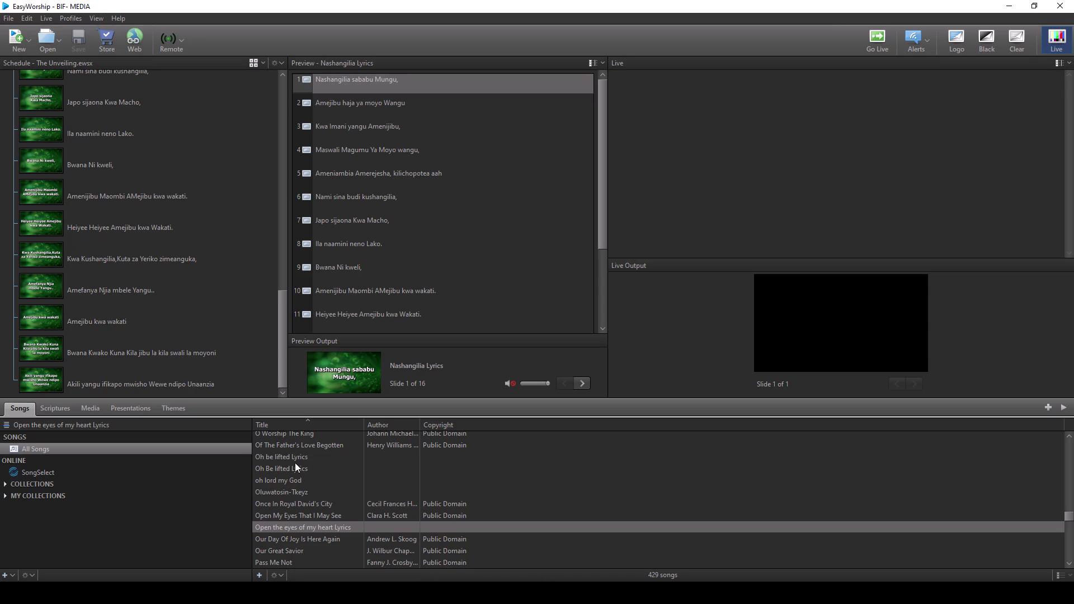
left_click(286, 527)
left_click_drag(282, 341, 282, 341)
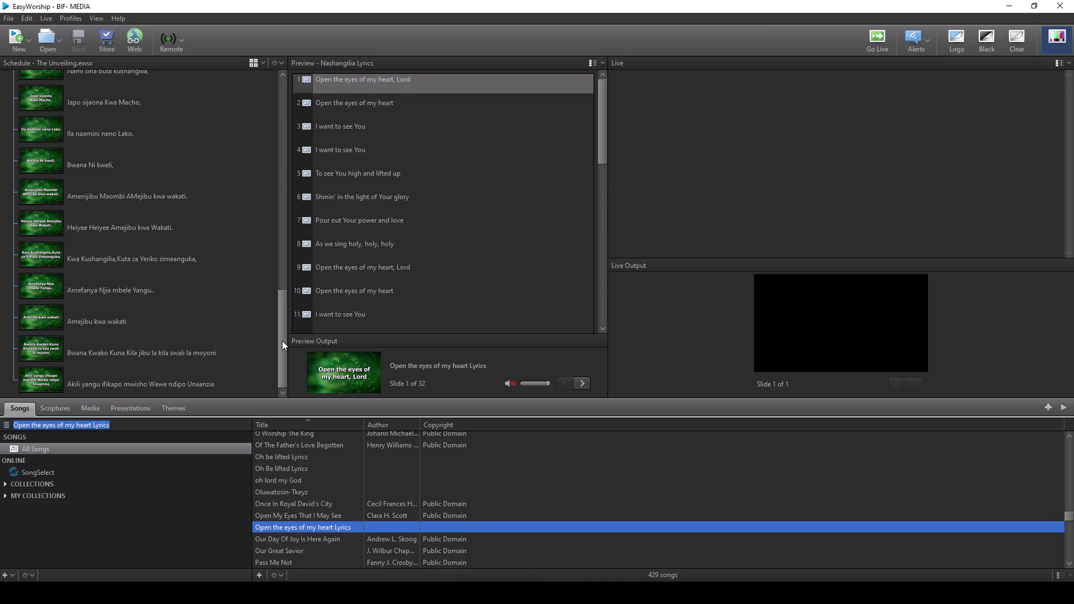
left_click_drag(282, 341, 282, 353)
scroll(79, 202, "up", 7)
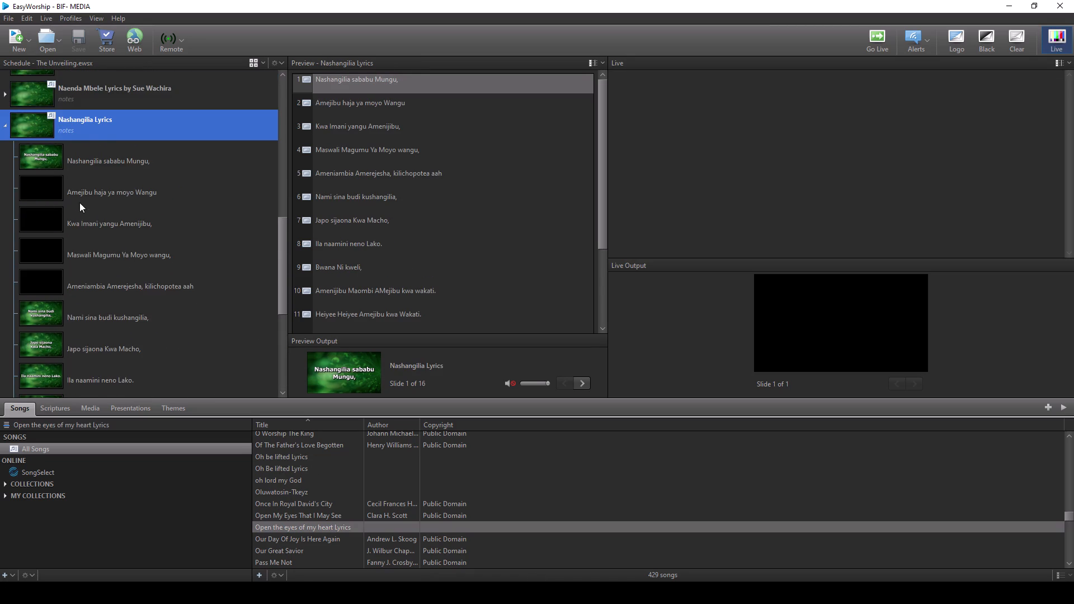
scroll(75, 212, "down", 1)
scroll(34, 215, "up", 2)
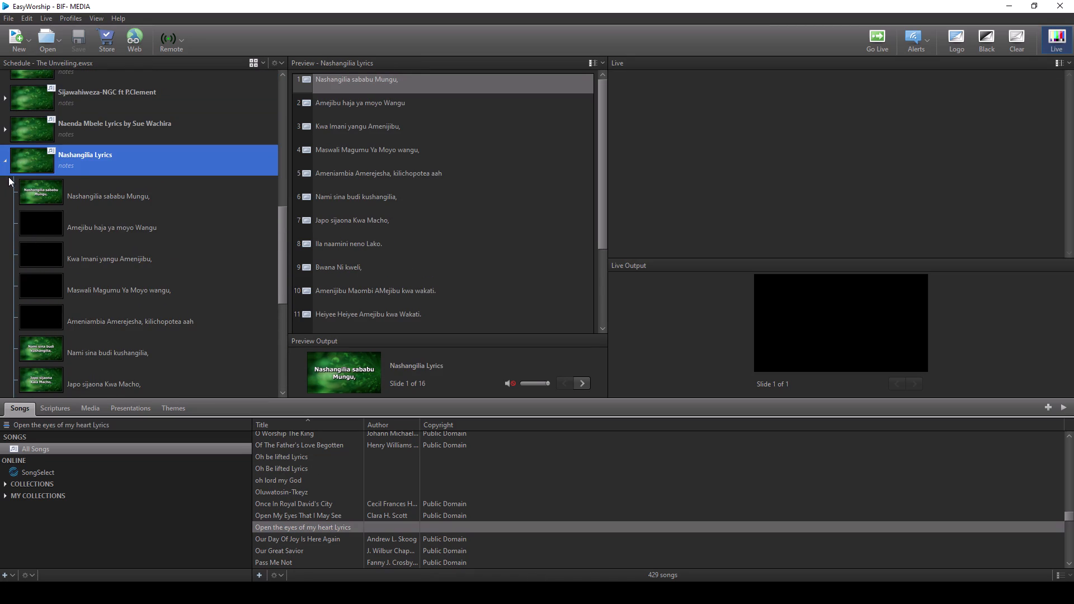
left_click(6, 165)
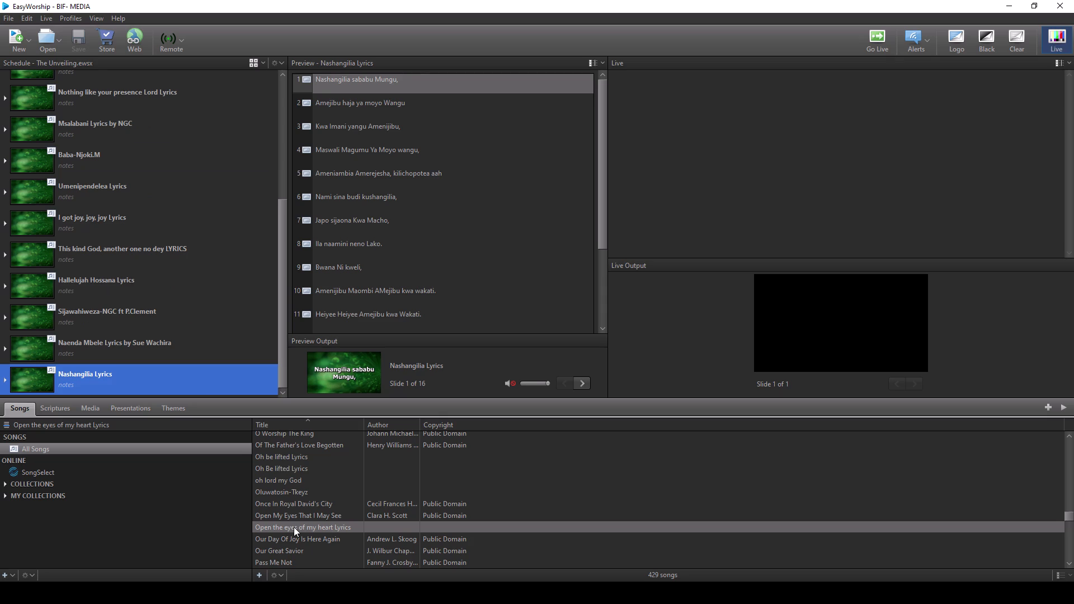
Add Open the eyes of my heart Lyrics from the song library to The Unveiling schedule at Nashangilia Lyrics.
left_click(294, 527)
left_click_drag(295, 528, 289, 519)
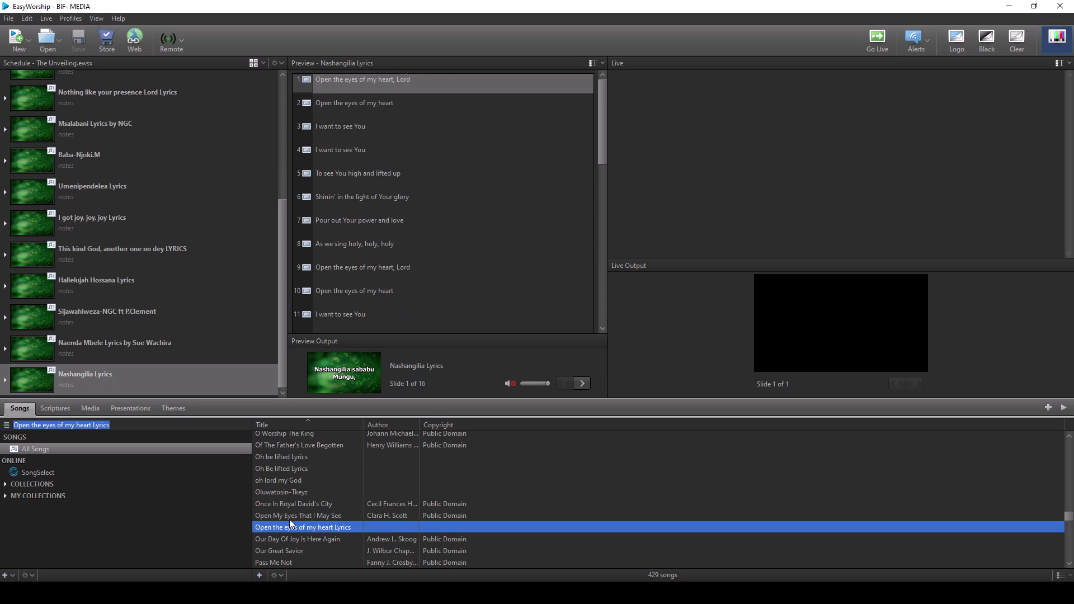
left_click_drag(289, 519, 128, 371)
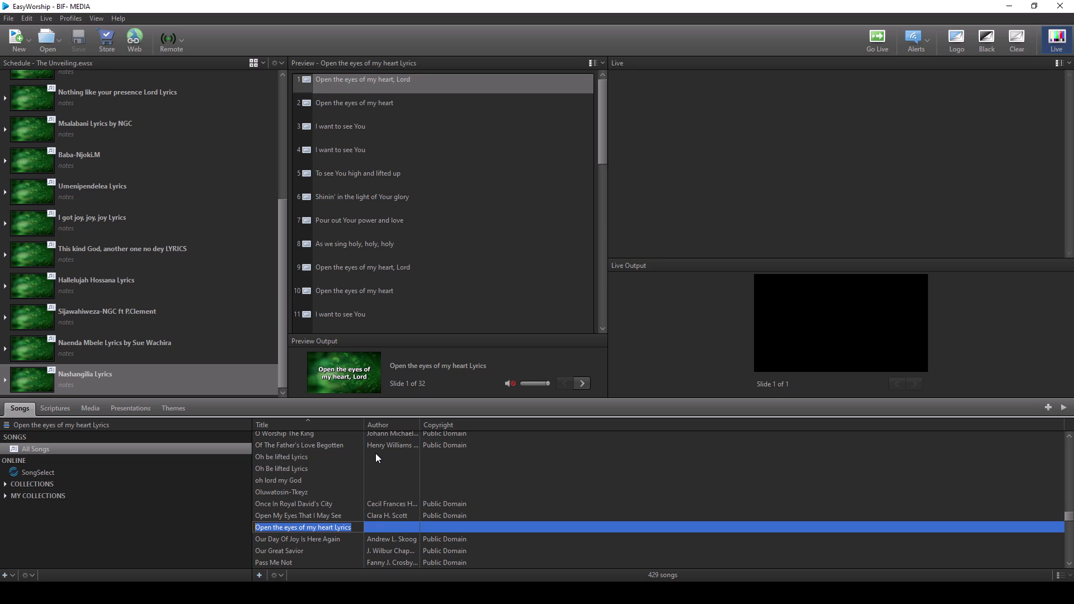
left_click(396, 525)
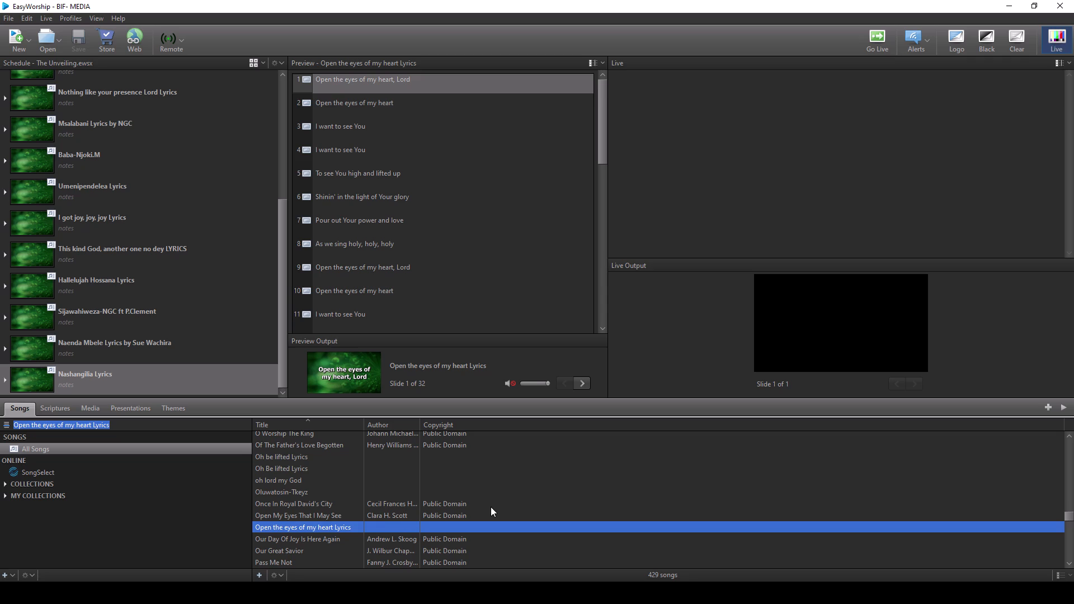
left_click_drag(401, 527, 336, 480)
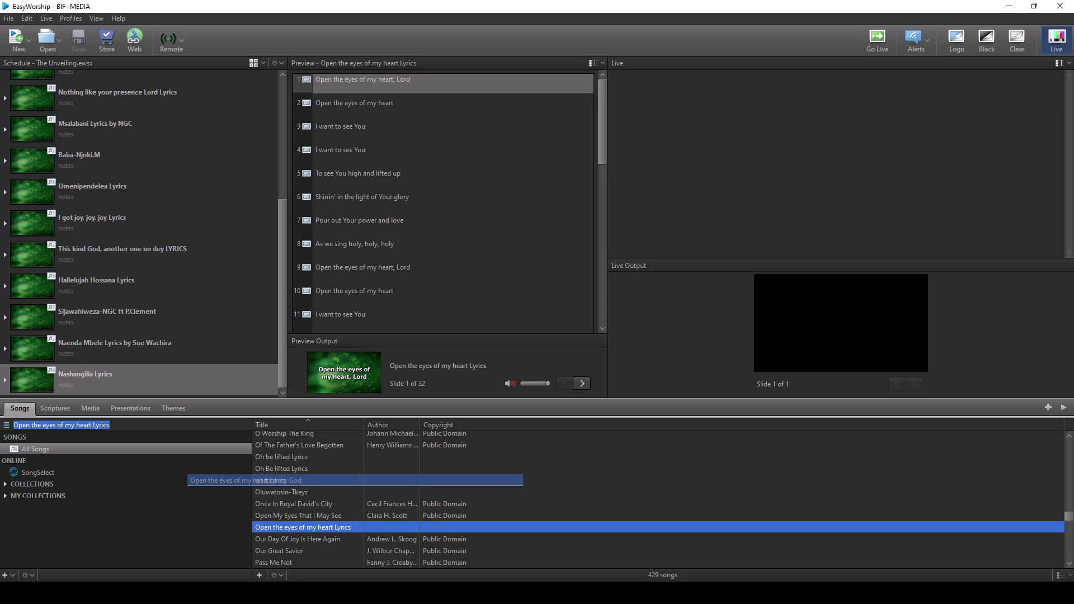
left_click_drag(336, 480, 196, 389)
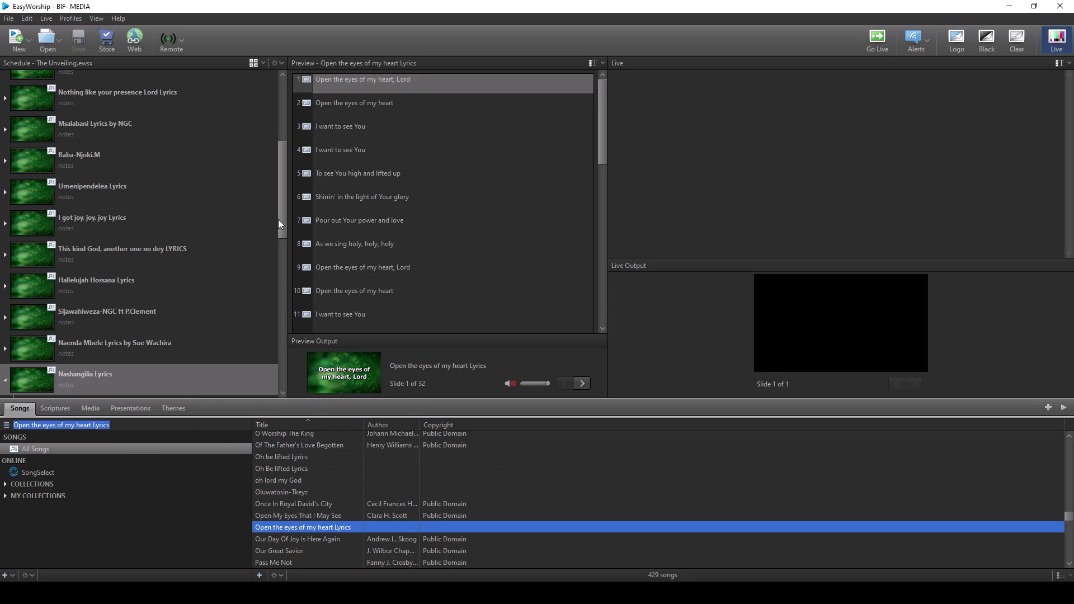
left_click_drag(284, 214, 284, 243)
left_click(4, 281)
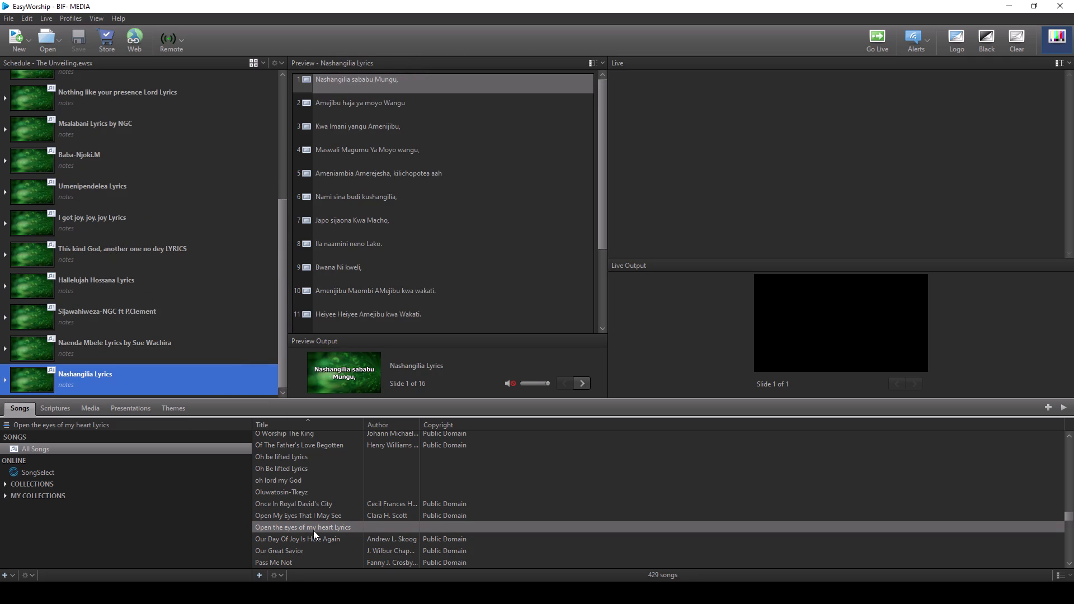
Add Open the eyes of my heart Lyrics to The Unveiling schedule between Naenda Mbele and Nashangilia Lyrics, and save the schedule.
left_click_drag(314, 527, 119, 360)
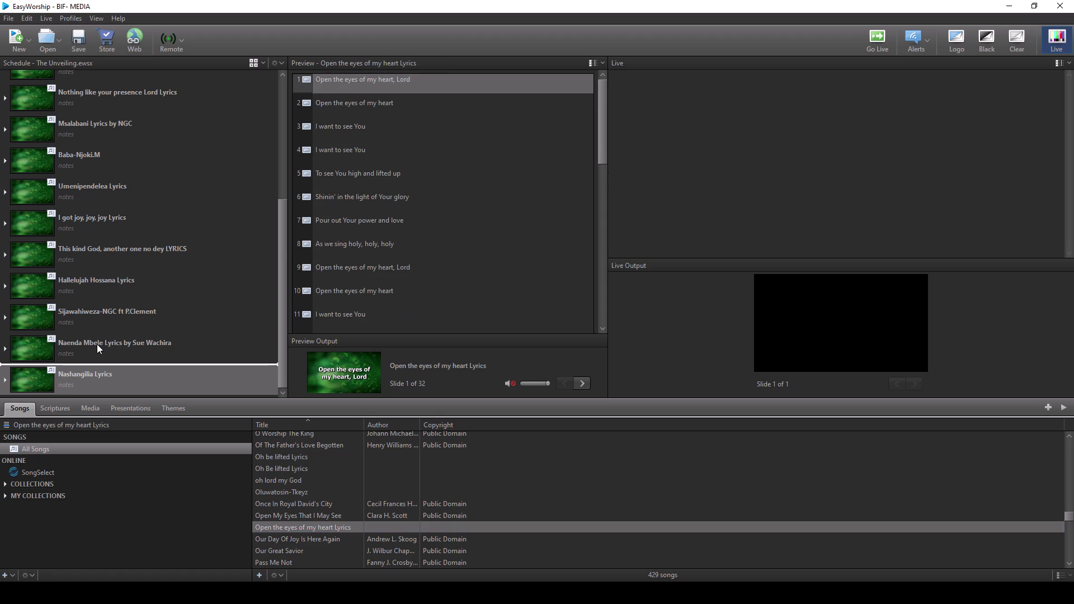
left_click(79, 41)
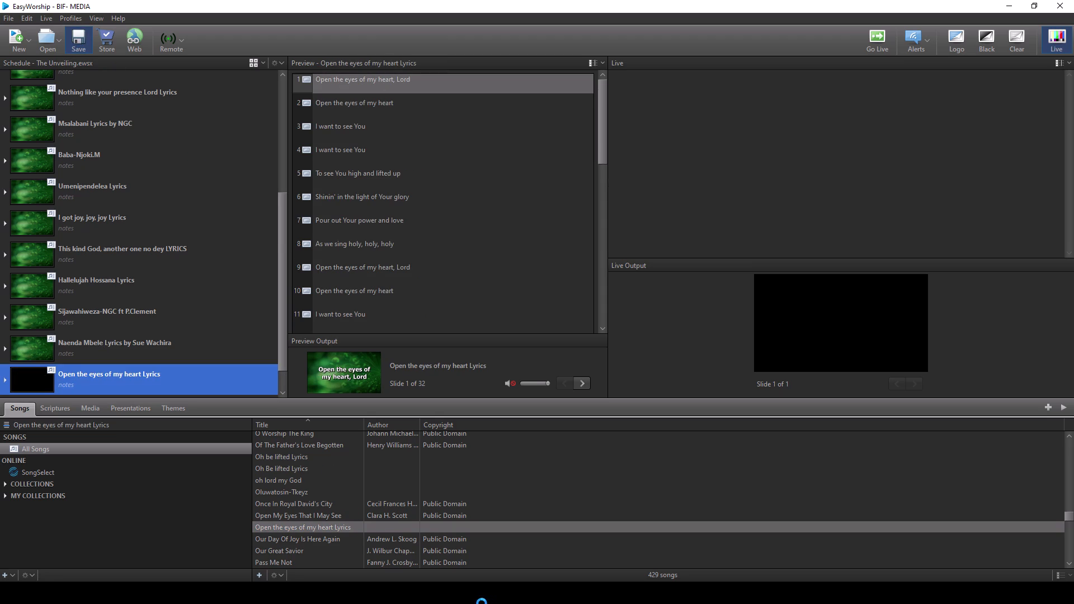
Switch to Chrome and search YouTube for "umetenda by dr ipyana".
left_click(441, 591)
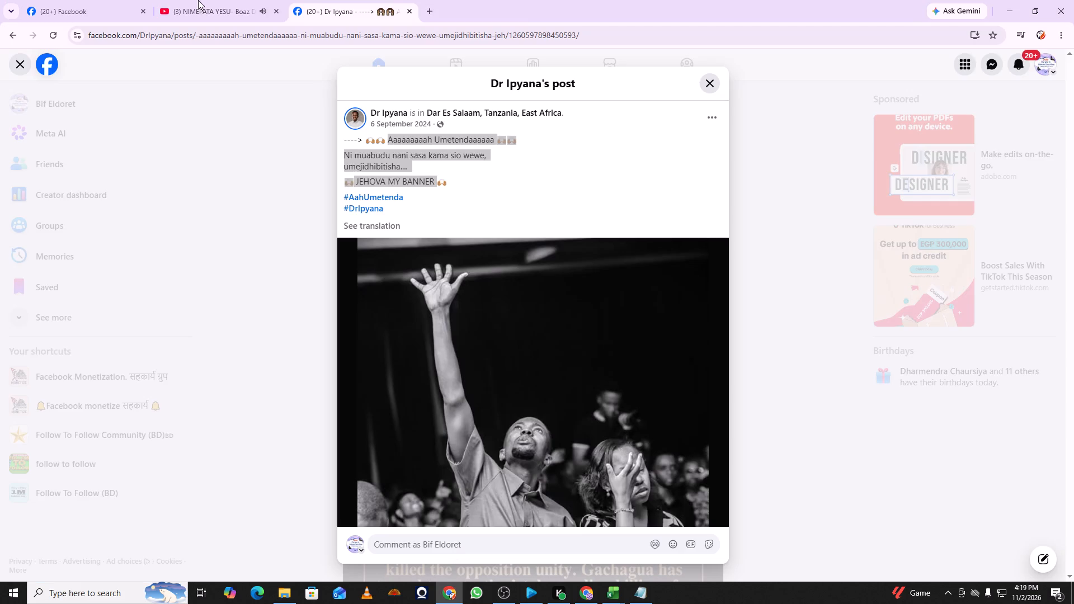
left_click(206, 14)
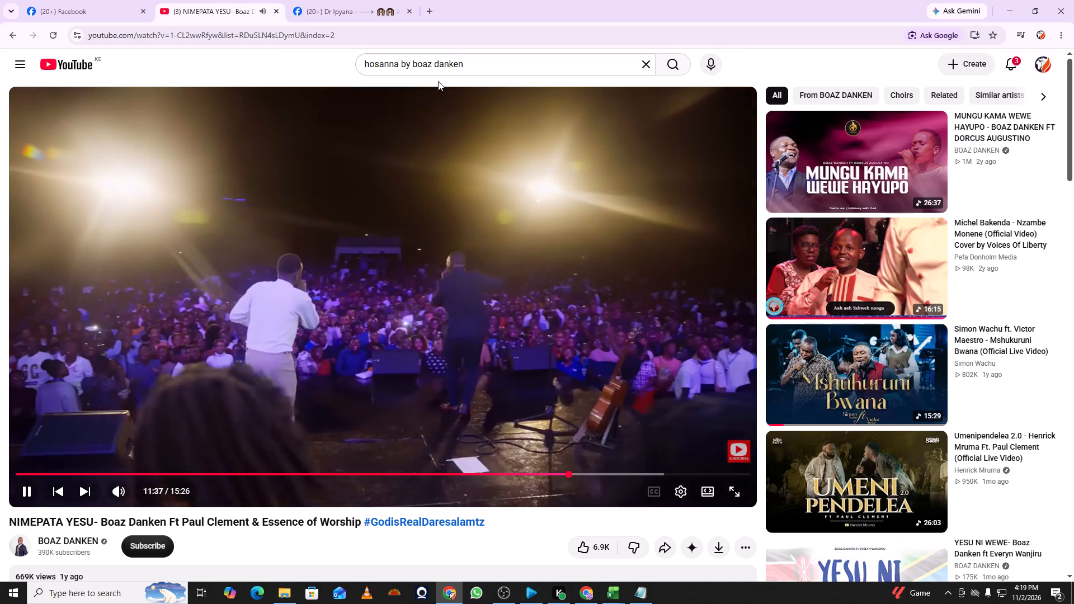
left_click_drag(473, 60, 316, 65)
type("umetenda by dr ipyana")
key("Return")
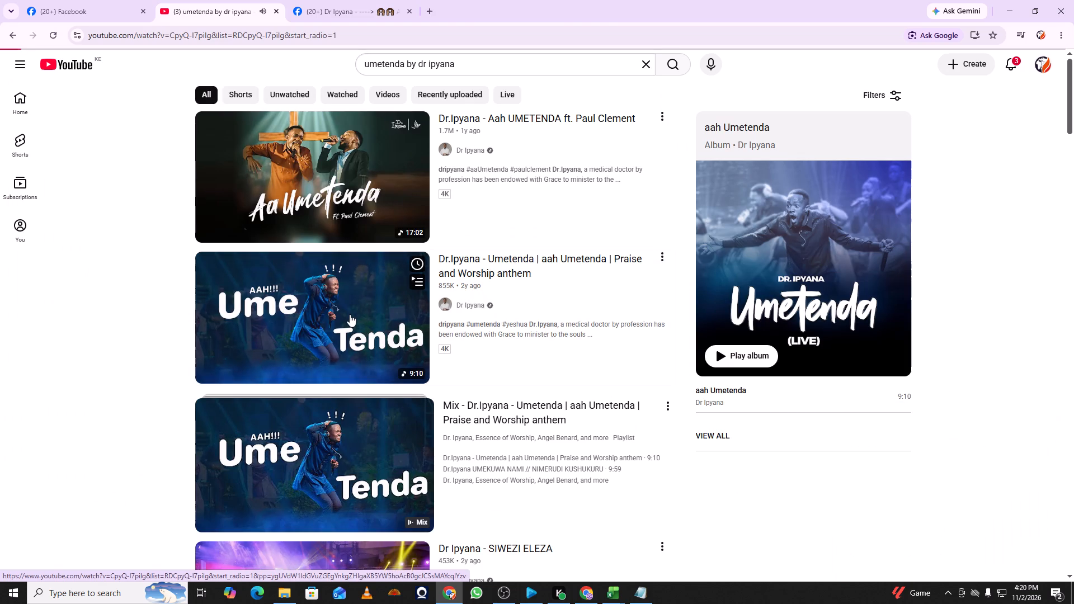
Return from the Facebook post to the Google results and search for "aah umetenda by dr ipyana ft paul clement lyrics".
left_click(350, 5)
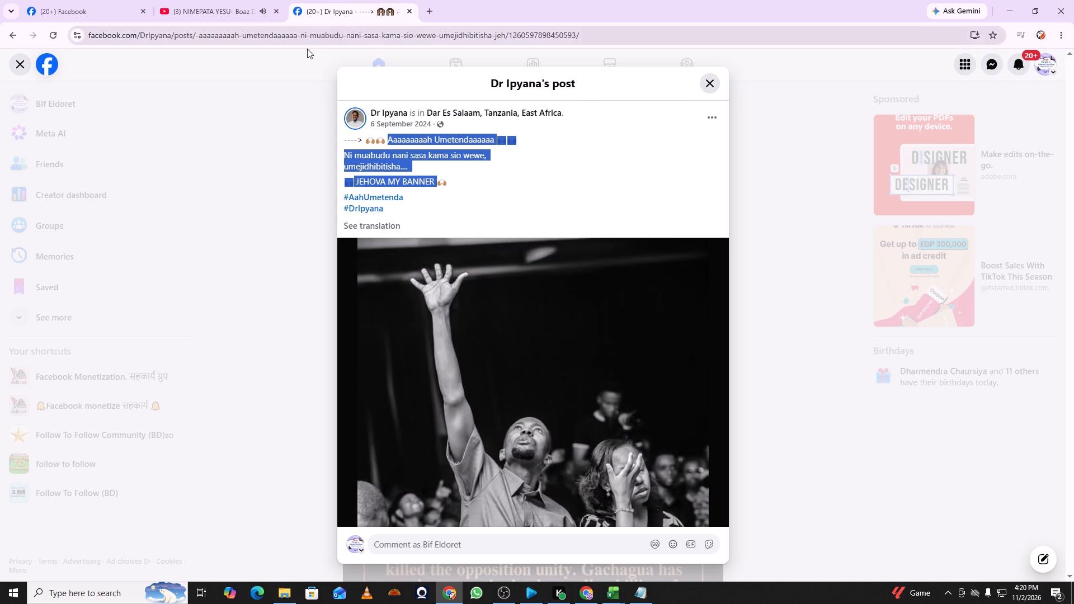
left_click(15, 37)
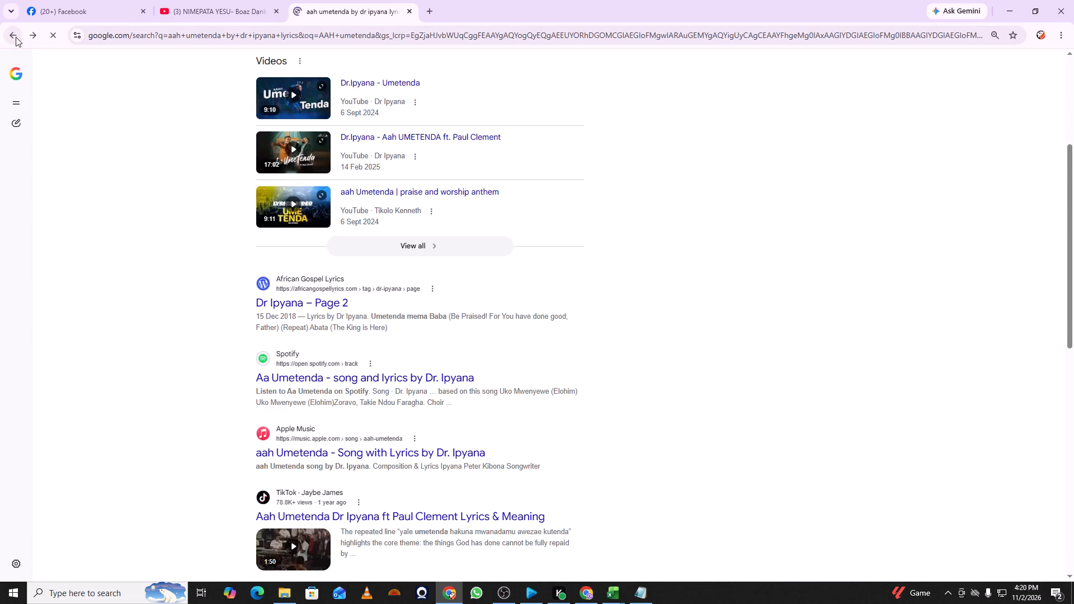
scroll(371, 168, "up", 9)
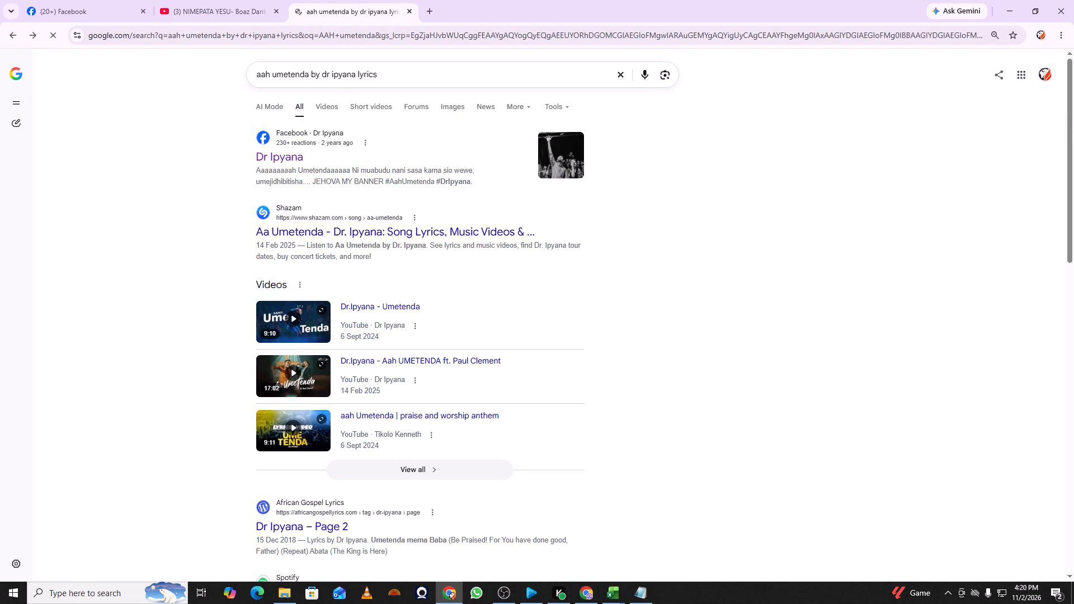
left_click(357, 73)
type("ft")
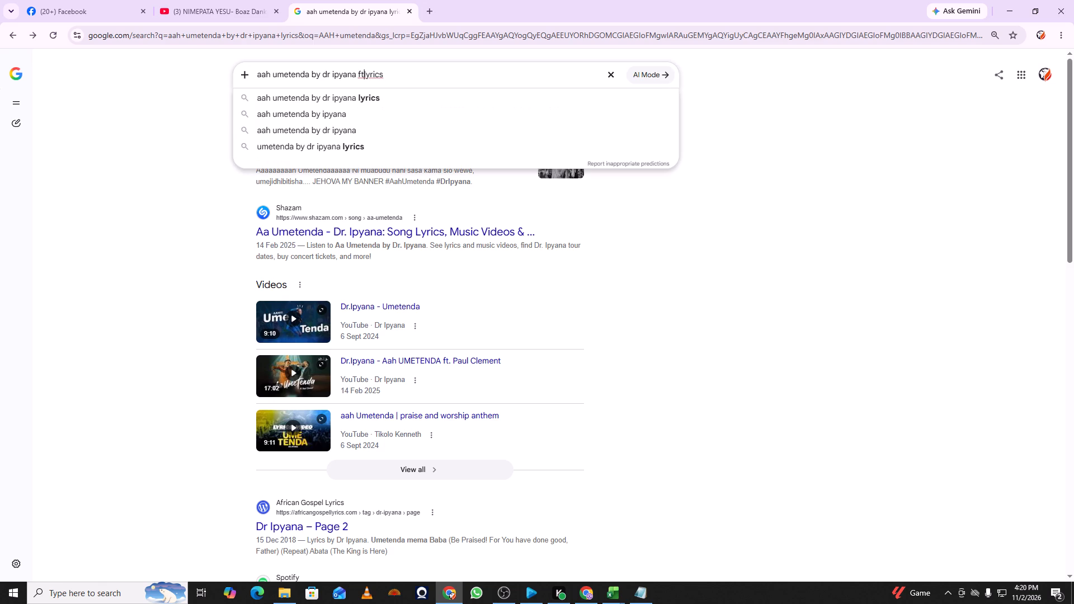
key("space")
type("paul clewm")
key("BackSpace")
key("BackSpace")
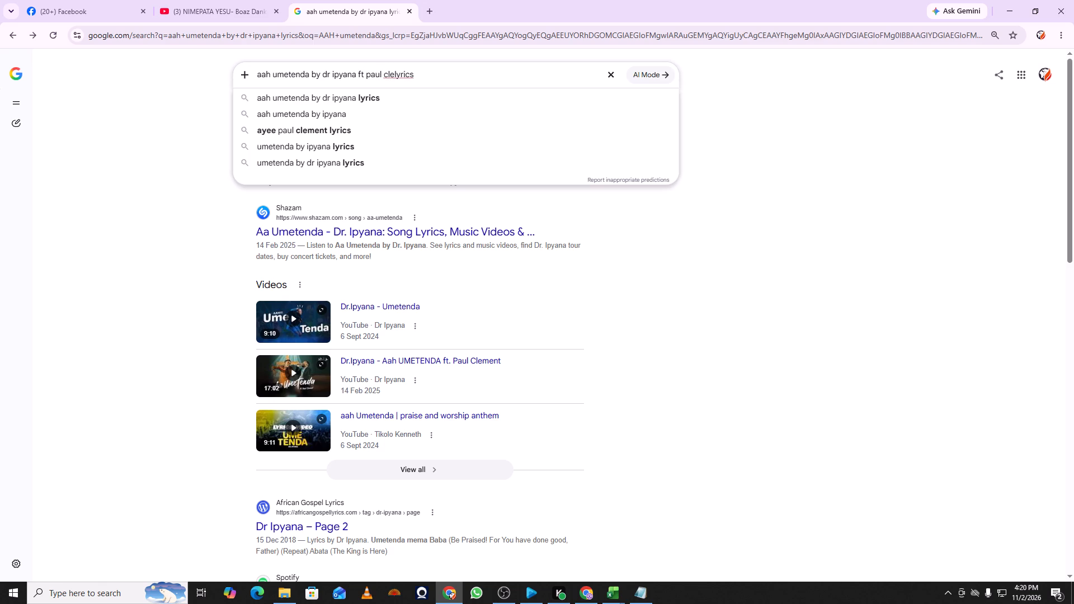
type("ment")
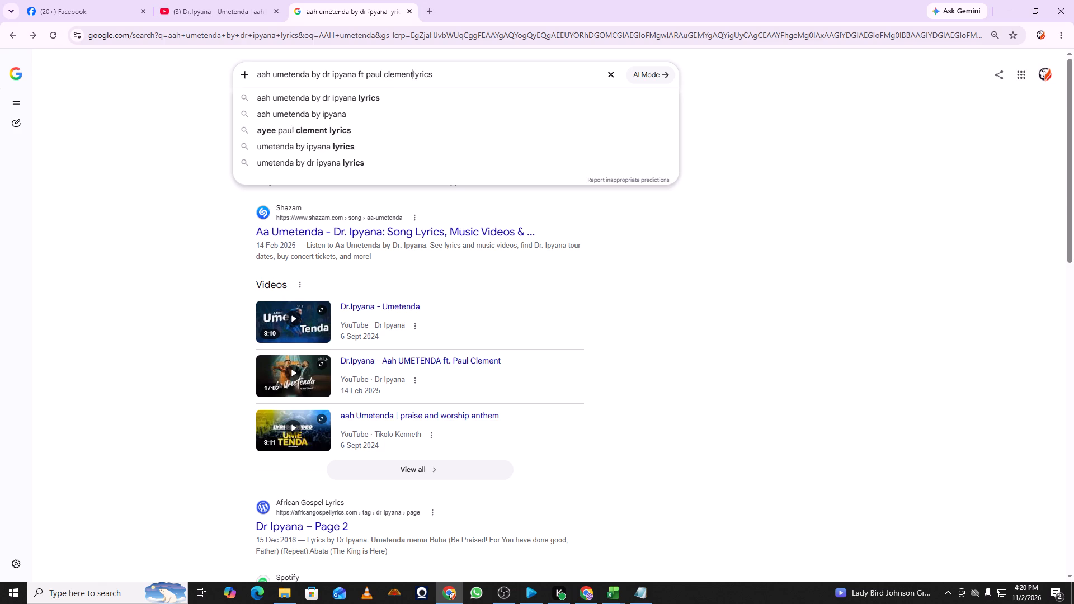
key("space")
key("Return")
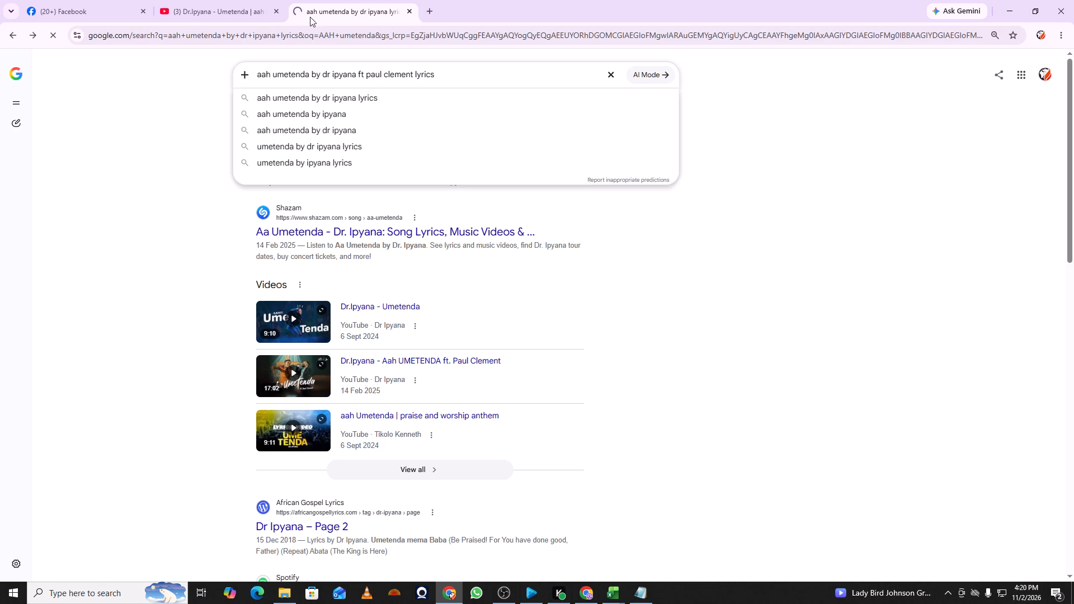
Go back to the YouTube video Dr.Ipyana - Umetenda and skip the advert to play the song.
left_click(231, 17)
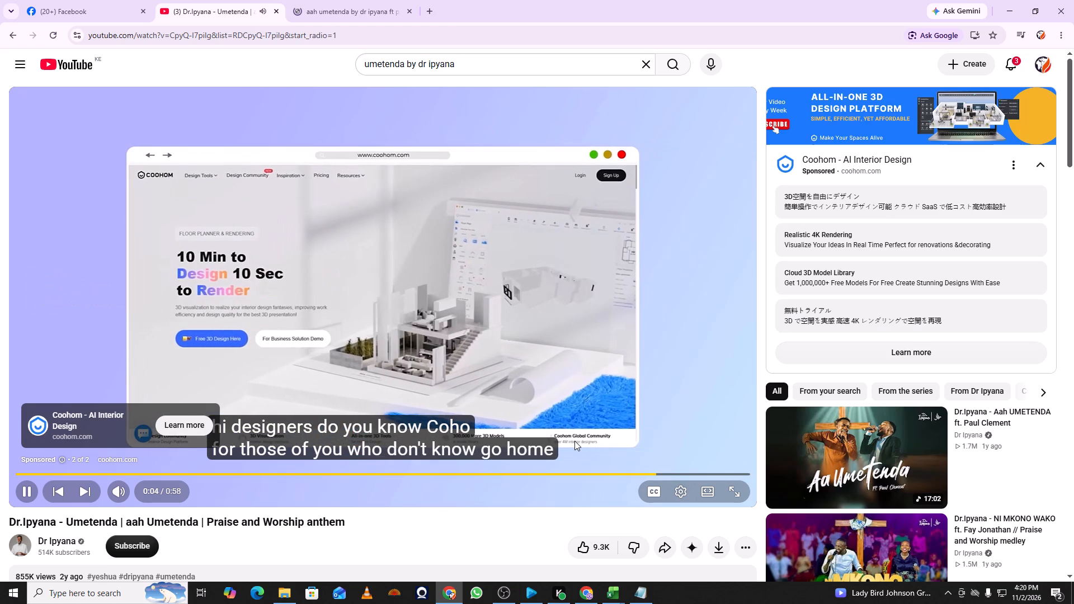
left_click(713, 459)
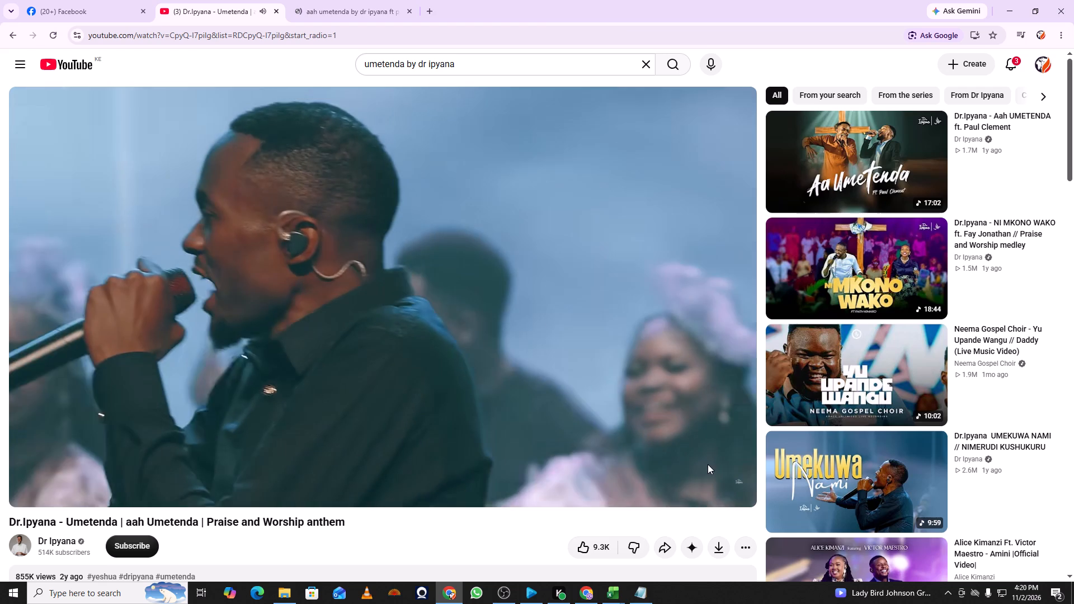
Examine the Chrome search results for "aah umetenda by dr ipyana ft paul clement lyrics" for a lyrics source, and return to Notepad.
left_click(645, 588)
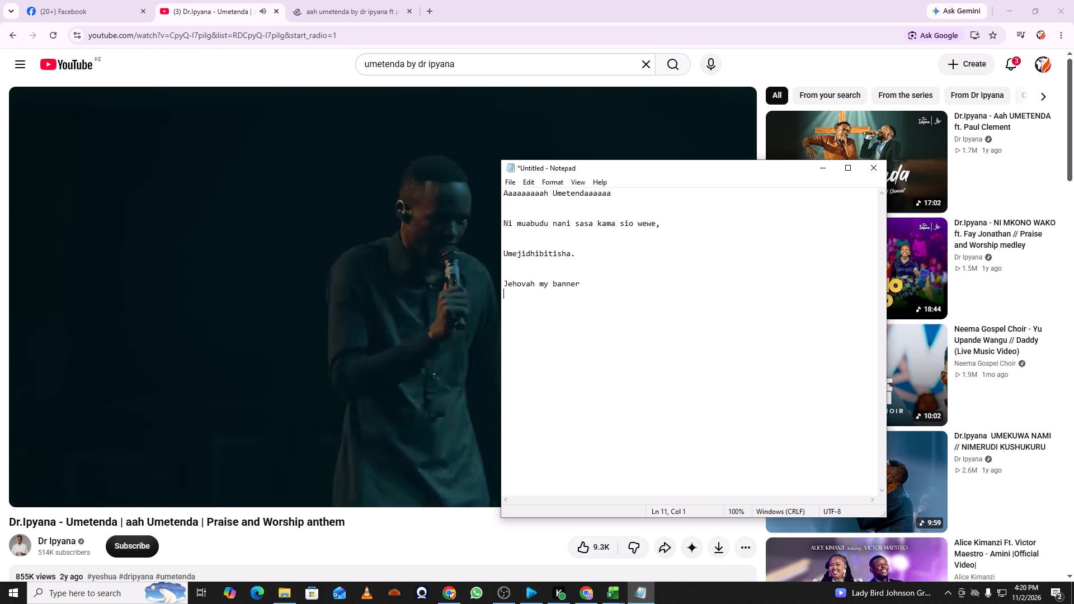
left_click(346, 10)
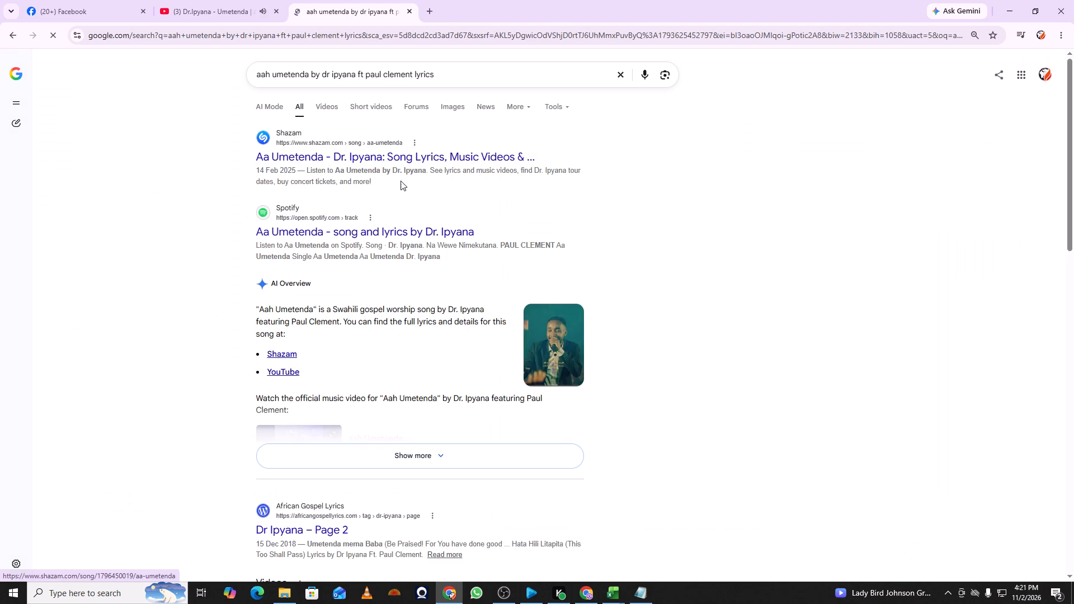
scroll(416, 359, "down", 2)
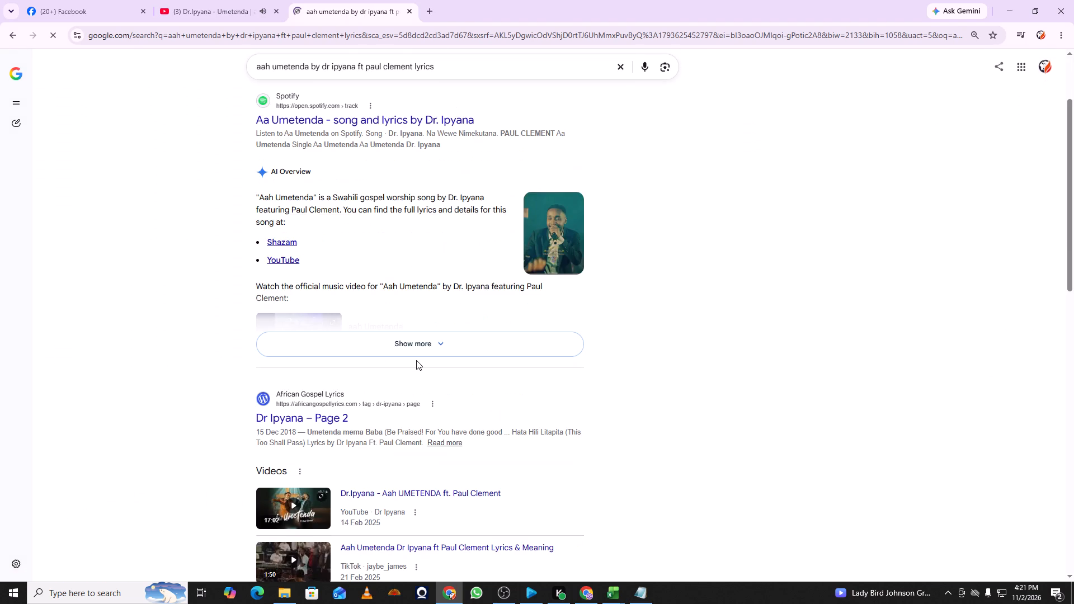
scroll(416, 360, "down", 10)
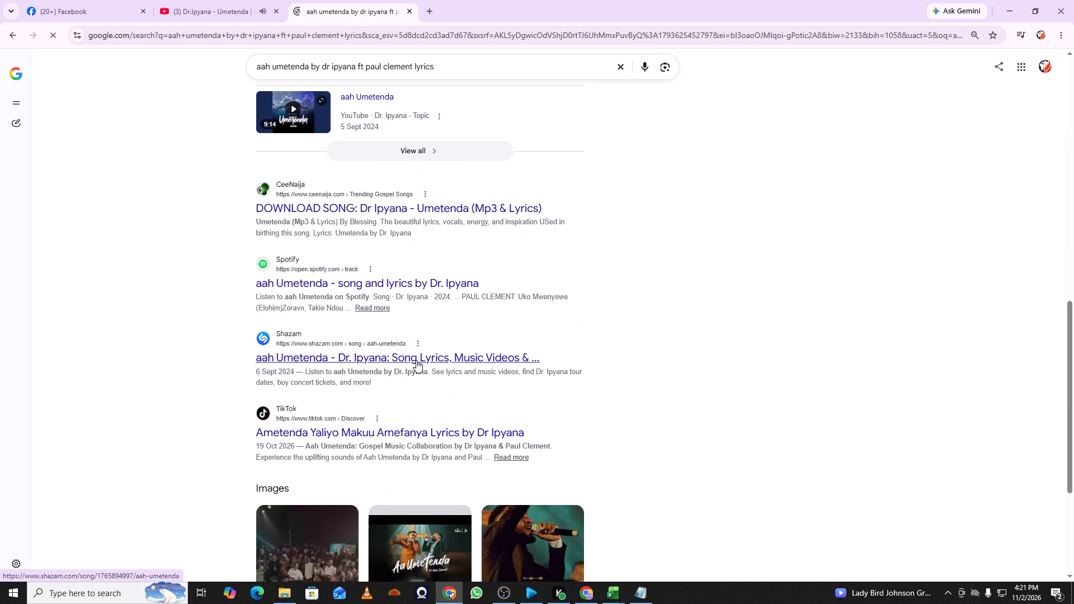
scroll(416, 360, "down", 4)
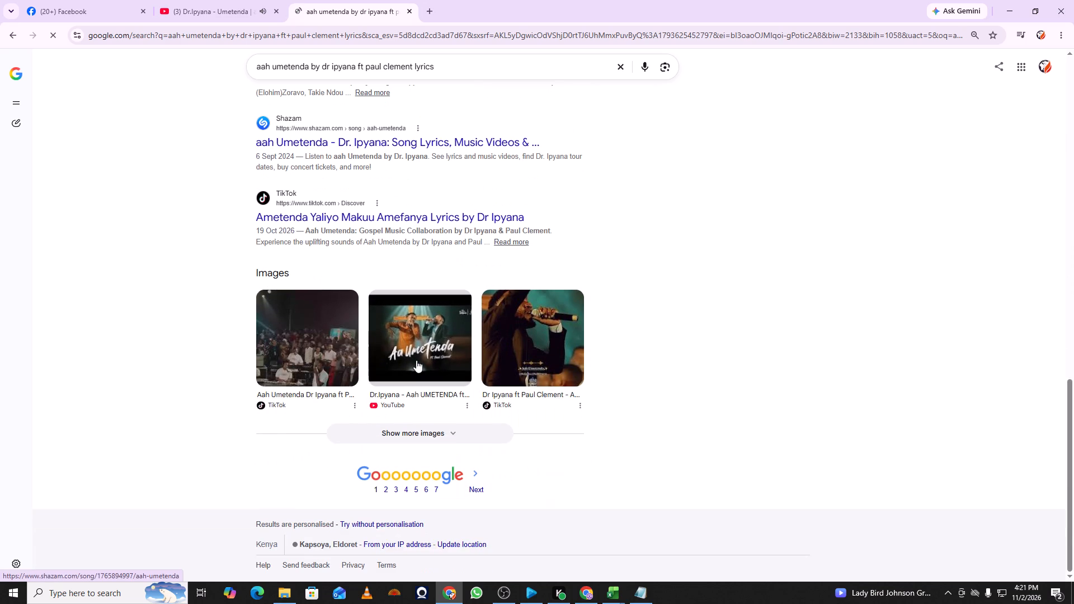
scroll(416, 360, "up", 9)
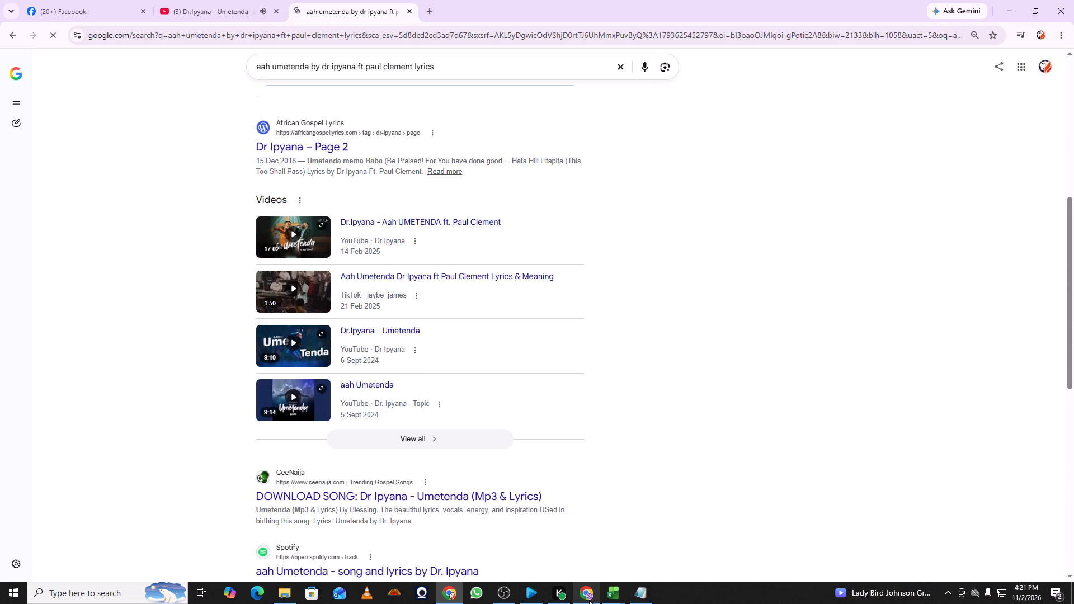
left_click(632, 593)
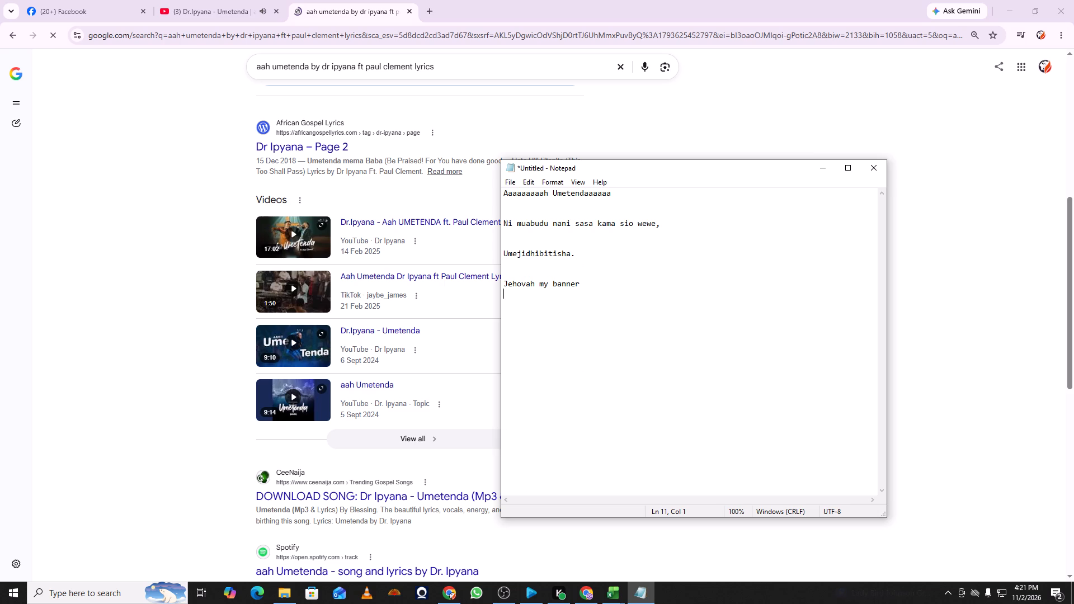
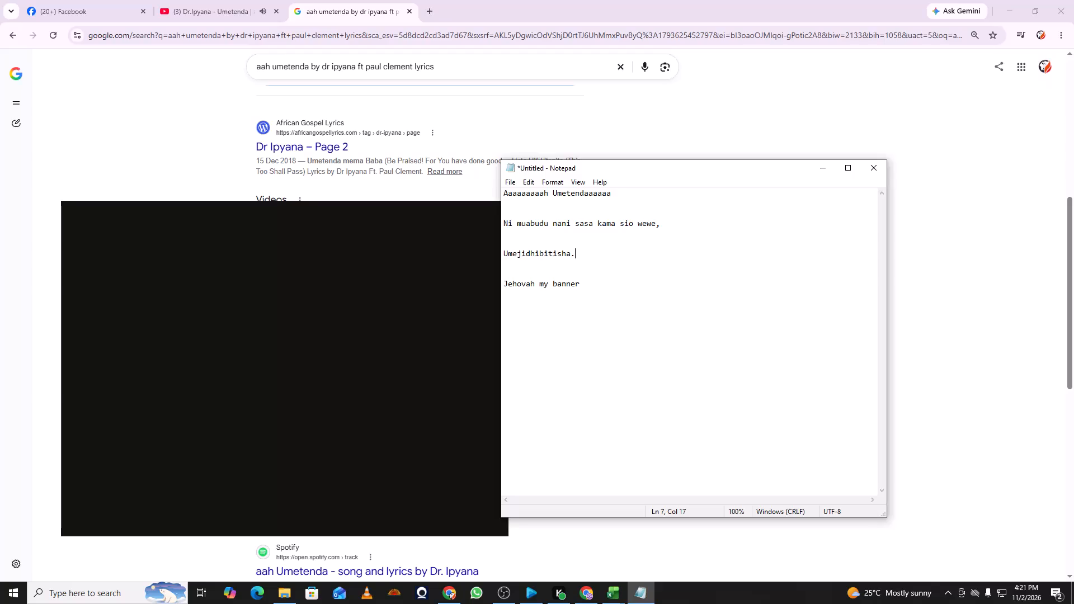
Insert the line "Yale umefanya hakna mwandamu awezaw" above "Jehovah my banner" in the lyrics, separated by blank lines.
key("Return")
key("Return")
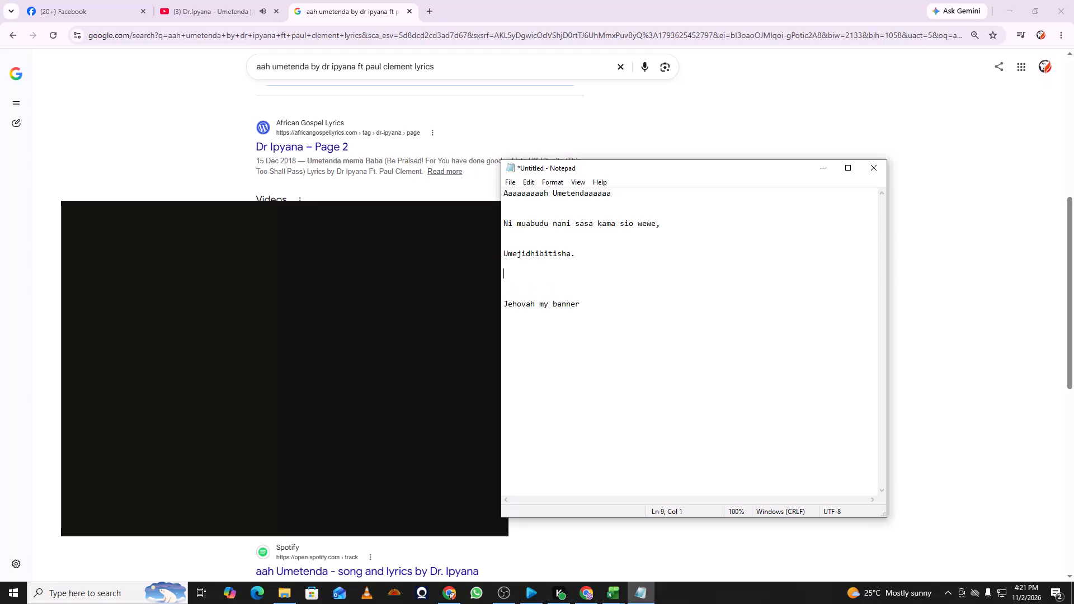
key("Return")
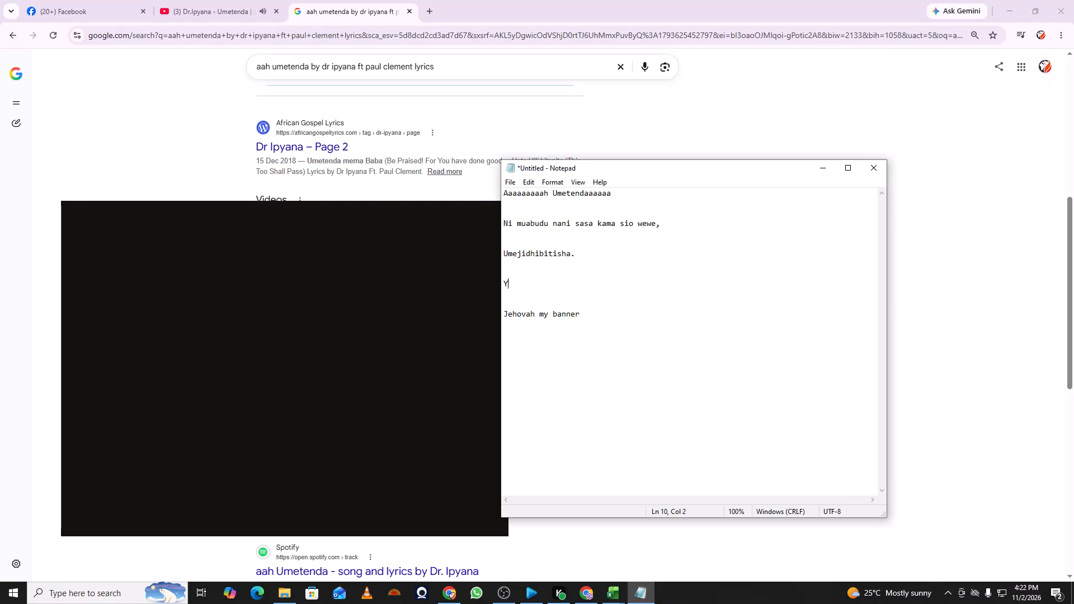
type("ale umefanya hakna mwandamu awe")
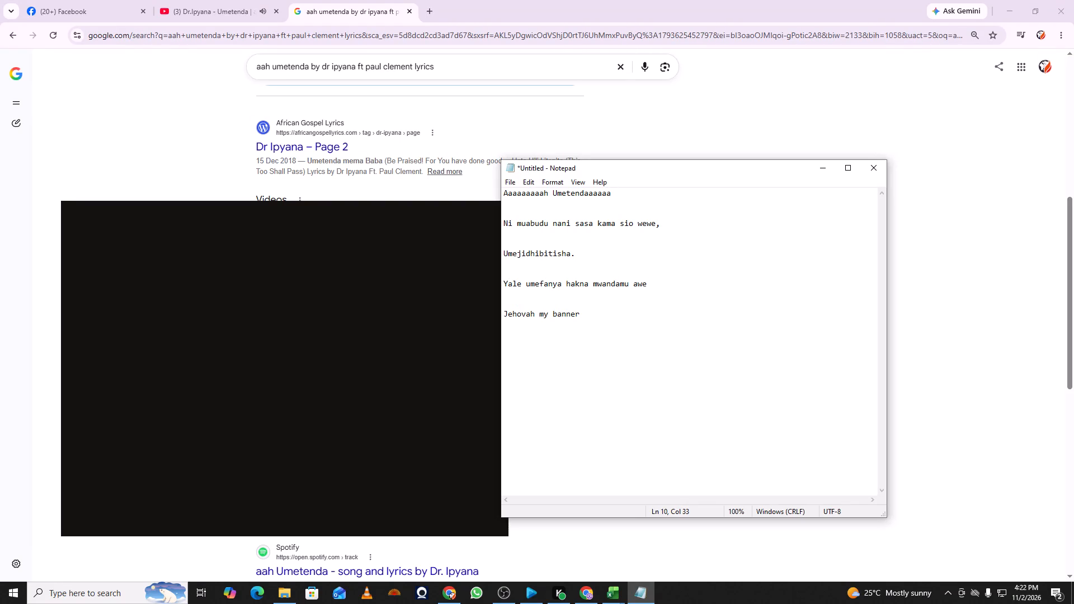
type("zaw")
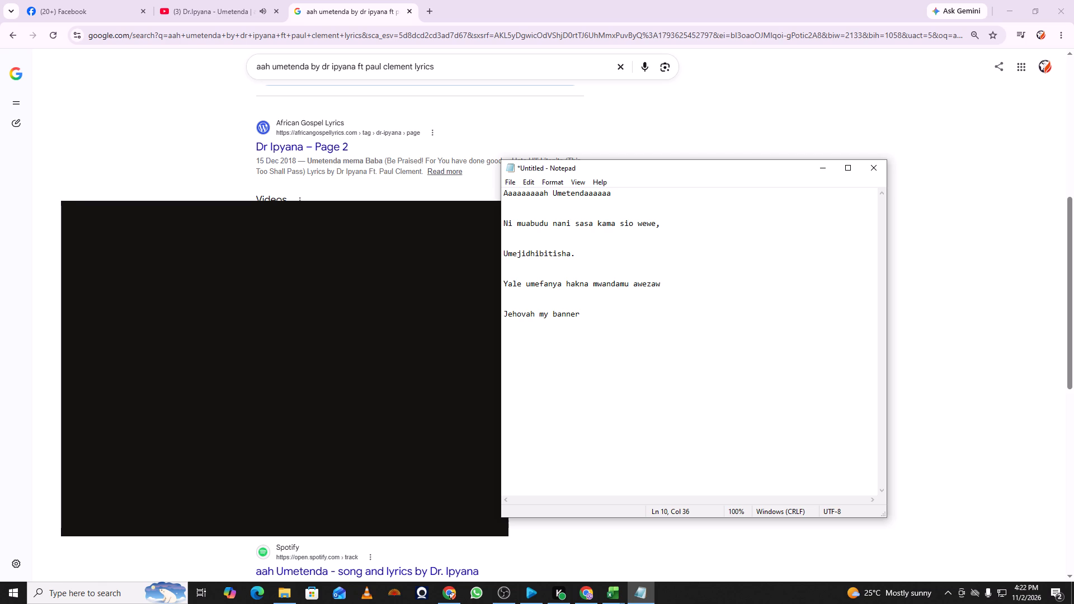
Switch to EasyWorship, search the song library for "nimua", preview Nitamwimbia Bwana kwa kuwa yeye ameniona, and close EasyWorship.
left_click(524, 587)
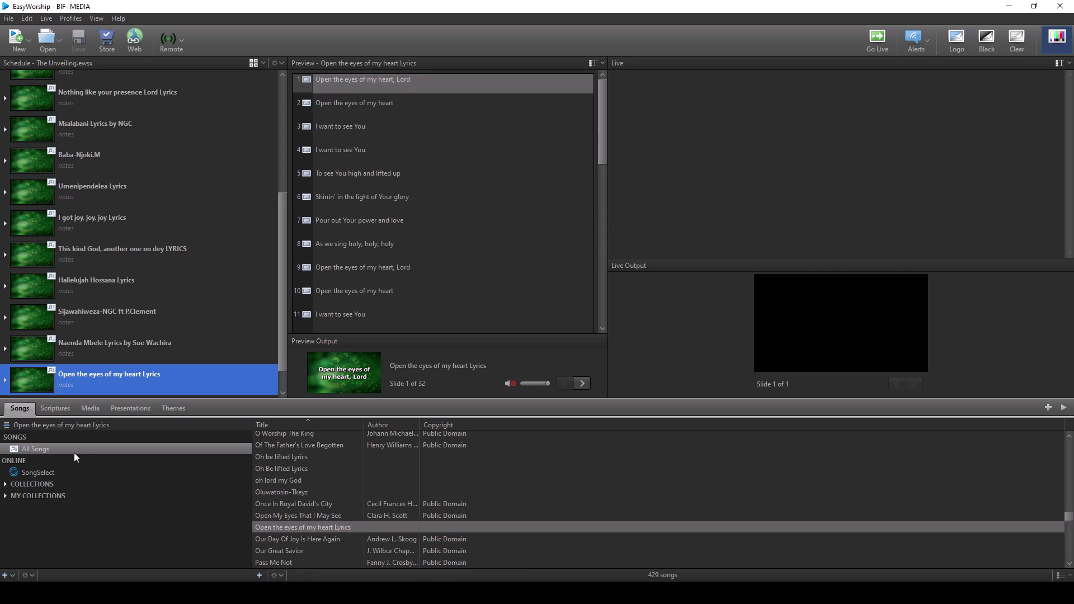
left_click(105, 426)
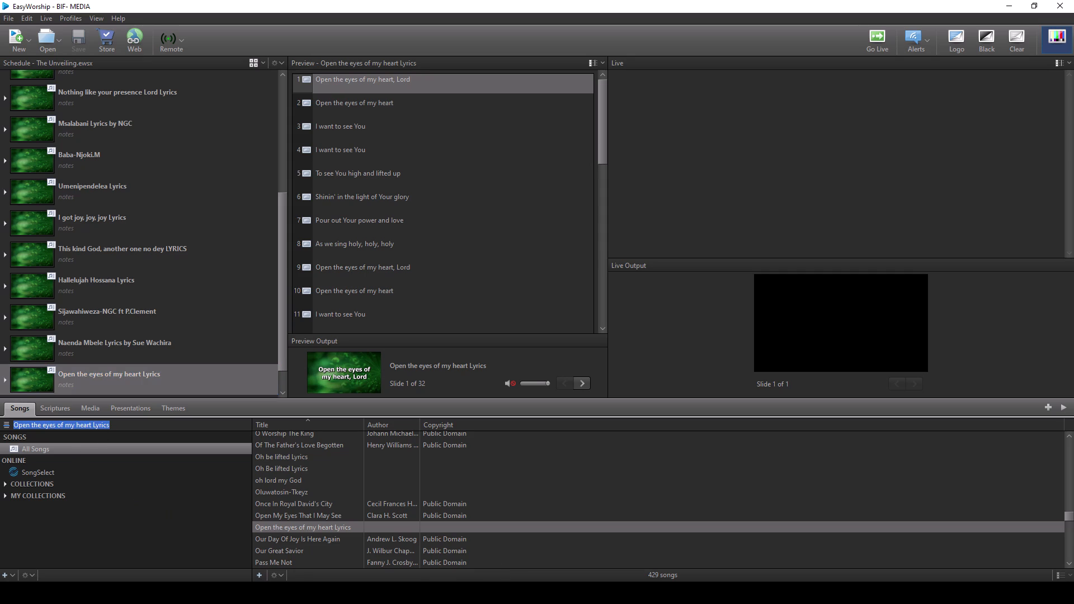
type("nimua")
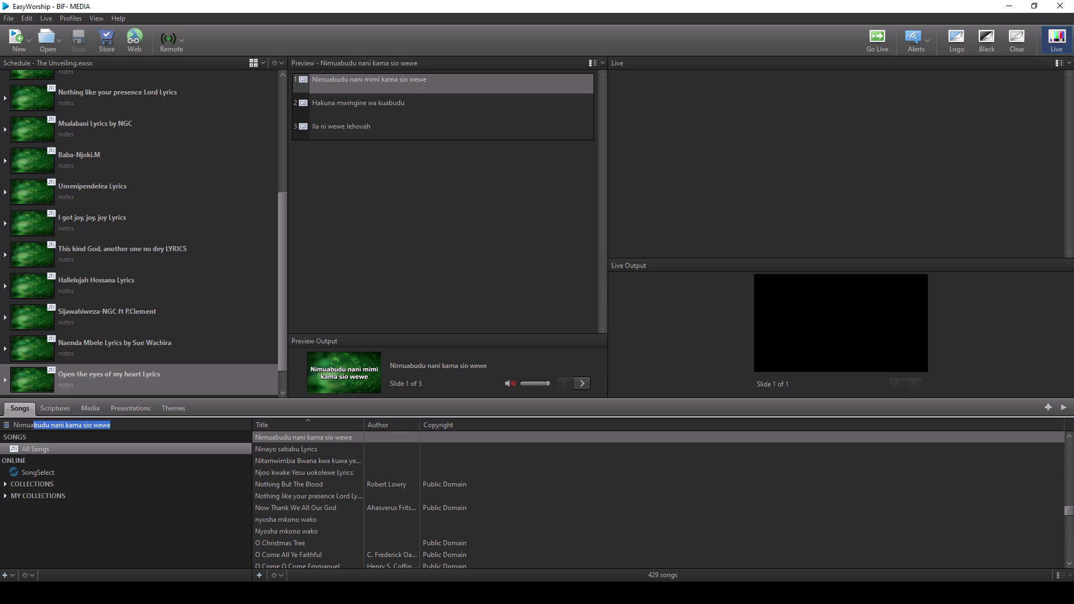
left_click(339, 460)
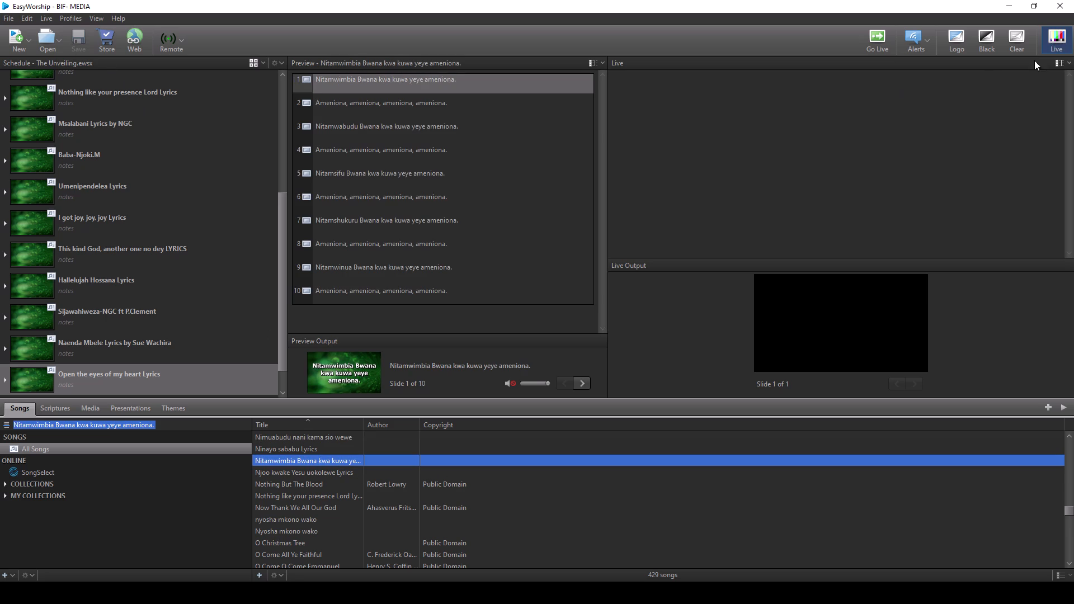
left_click(1057, 4)
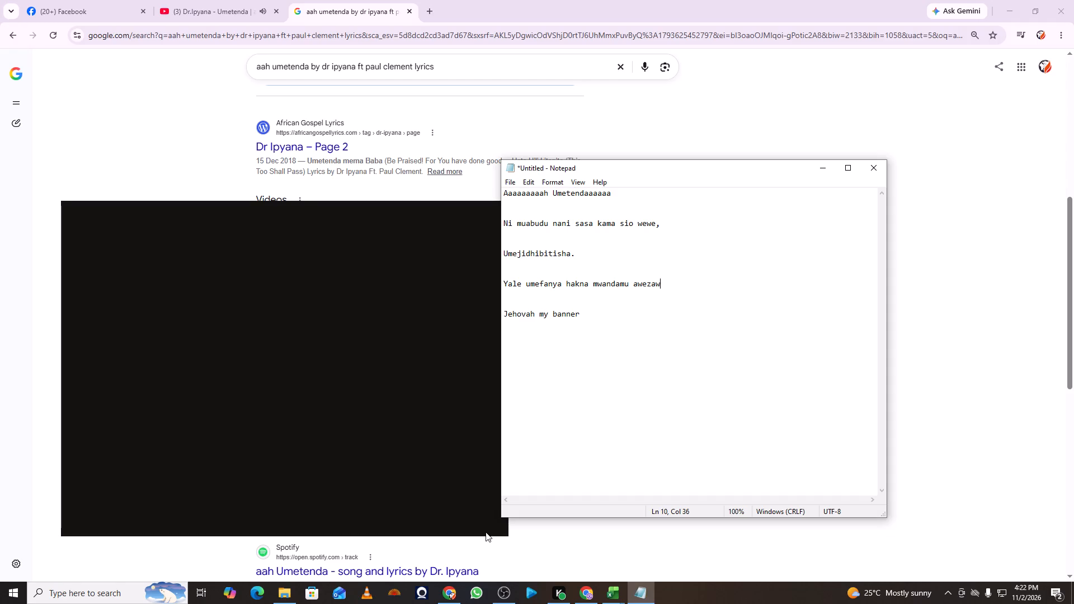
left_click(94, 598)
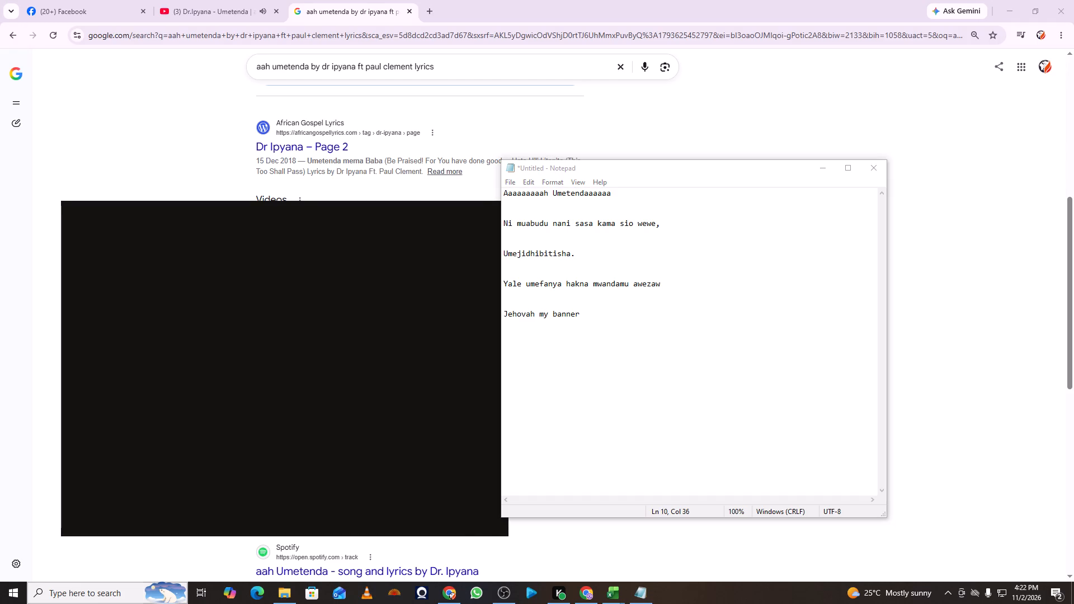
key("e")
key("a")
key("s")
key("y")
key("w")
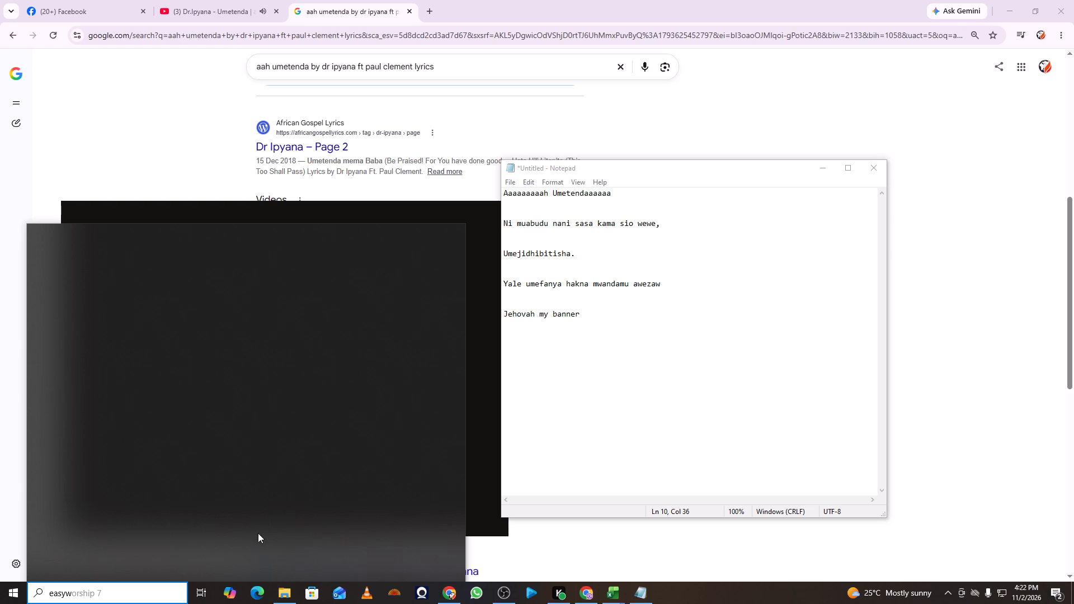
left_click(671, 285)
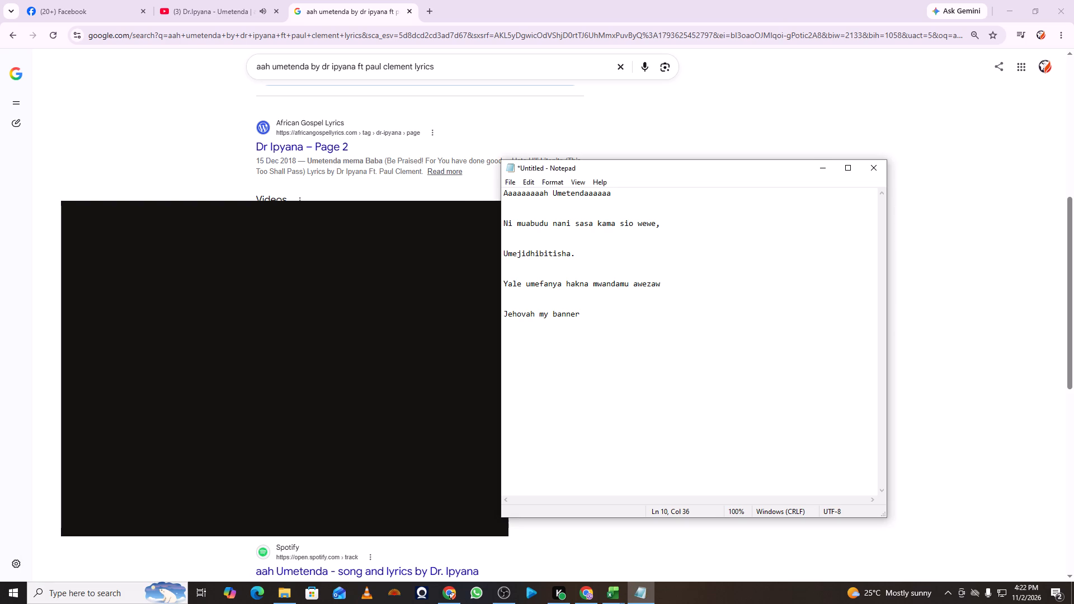
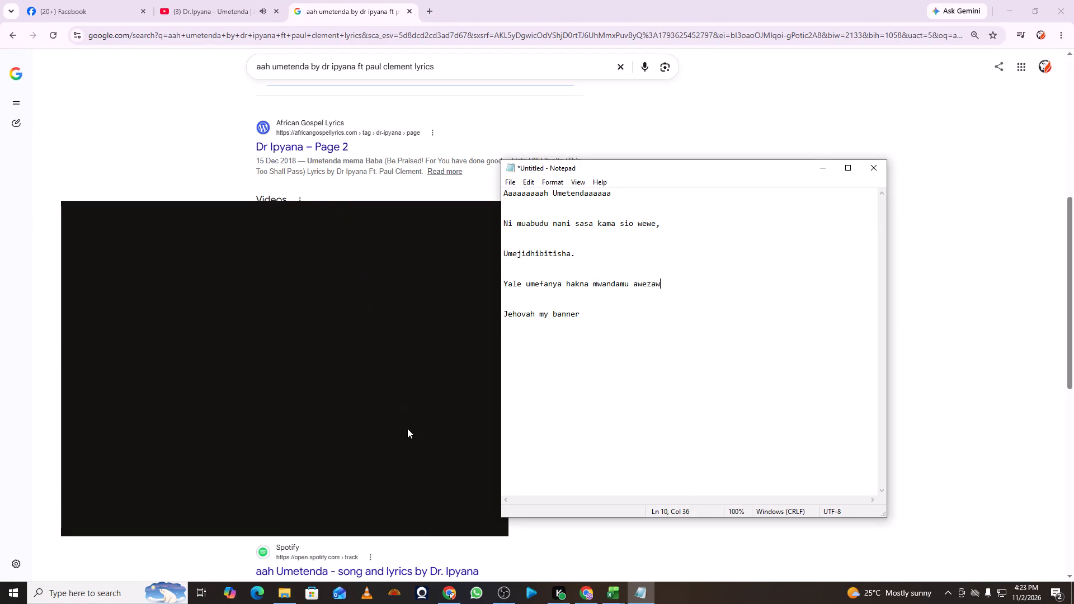
Switch from the lyrics notes to the Windows search.
left_click(126, 591)
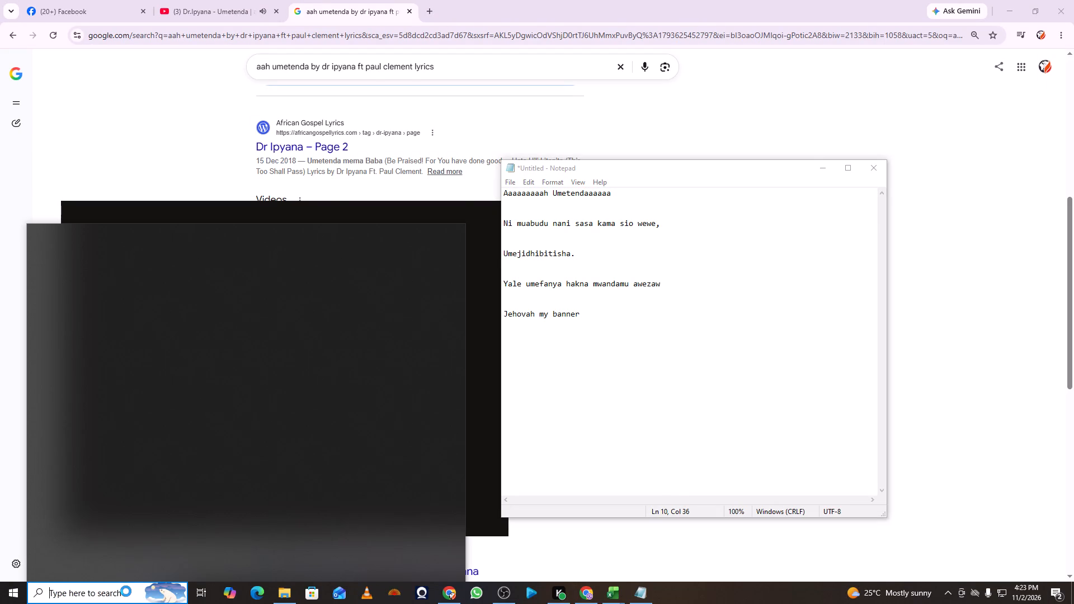
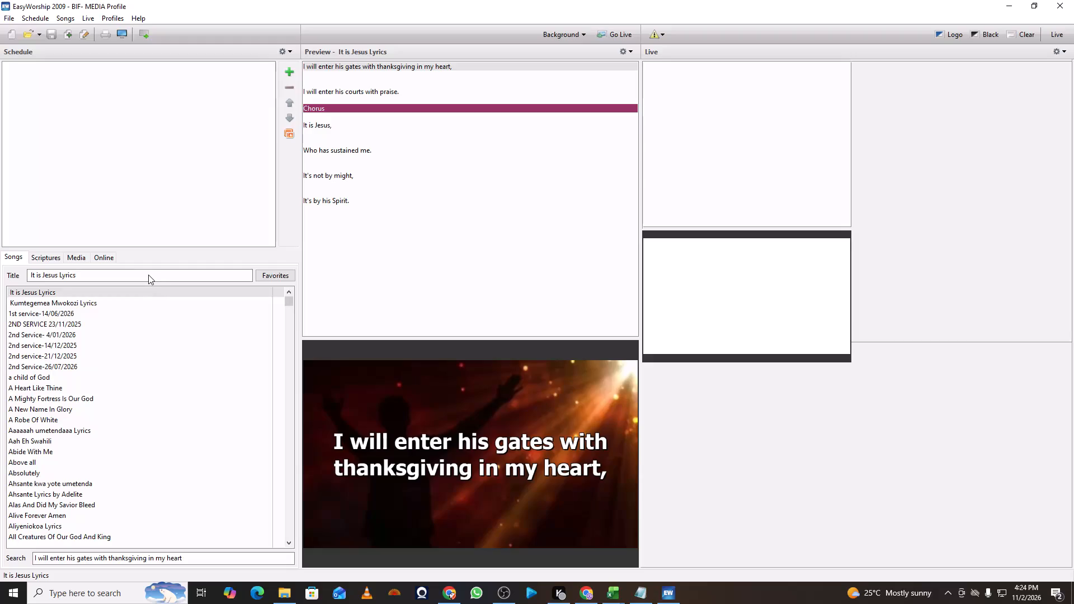
Find the Umetendaaa song by searching the song lyrics for "nimua", and copy its full lyrics from the song editor.
left_click(148, 275)
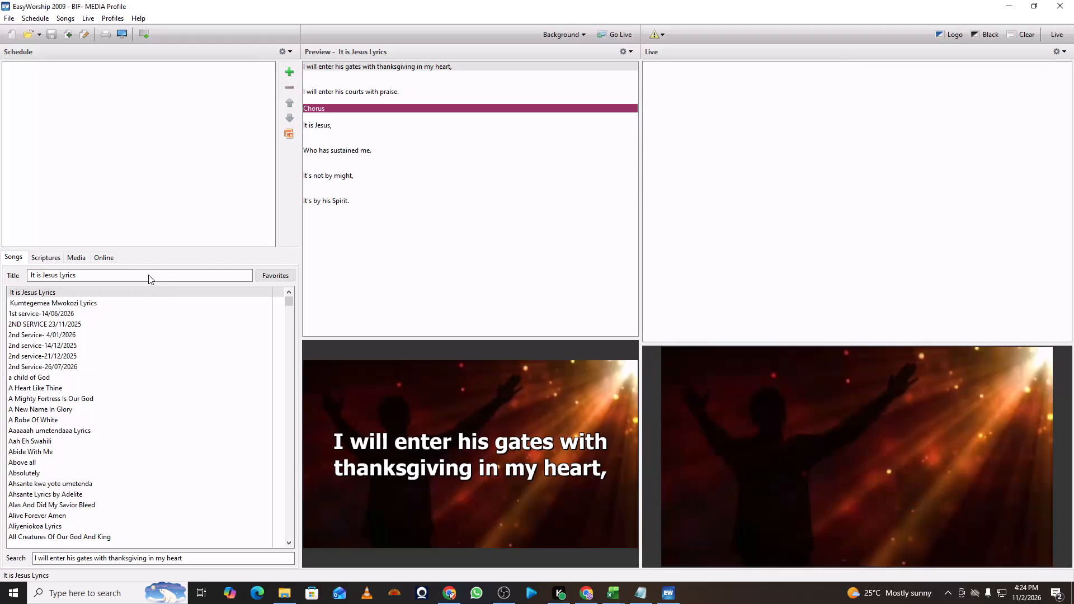
left_click(144, 559)
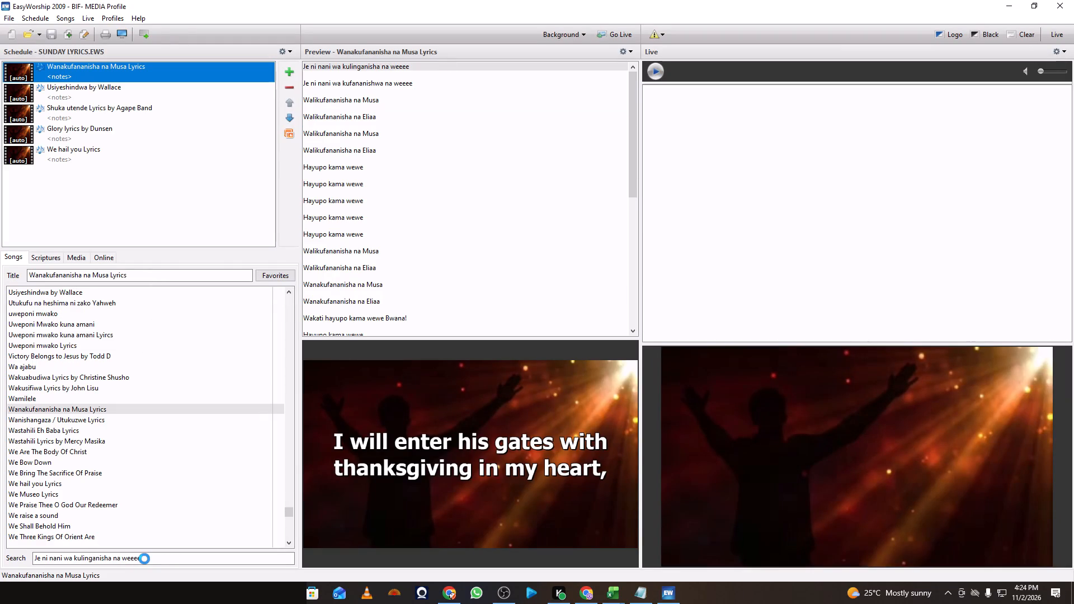
type("nimua")
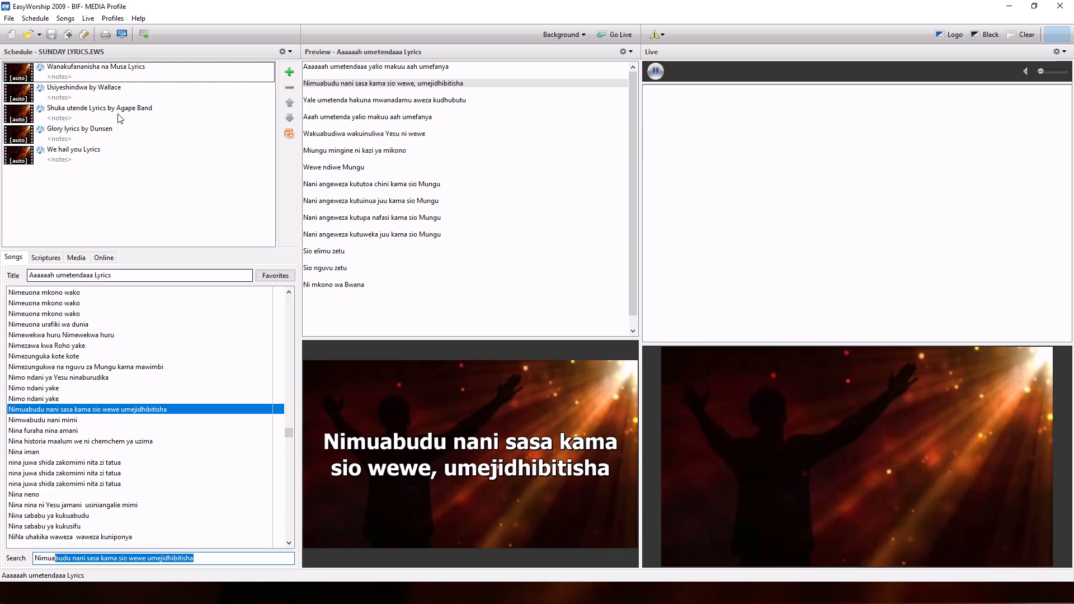
left_click(86, 31)
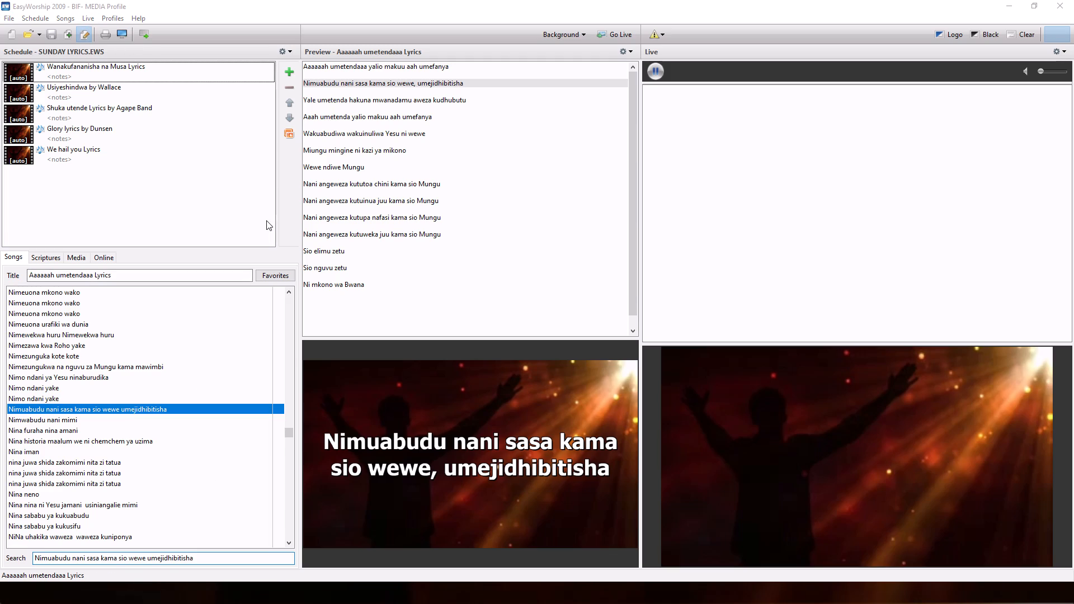
left_click(367, 331)
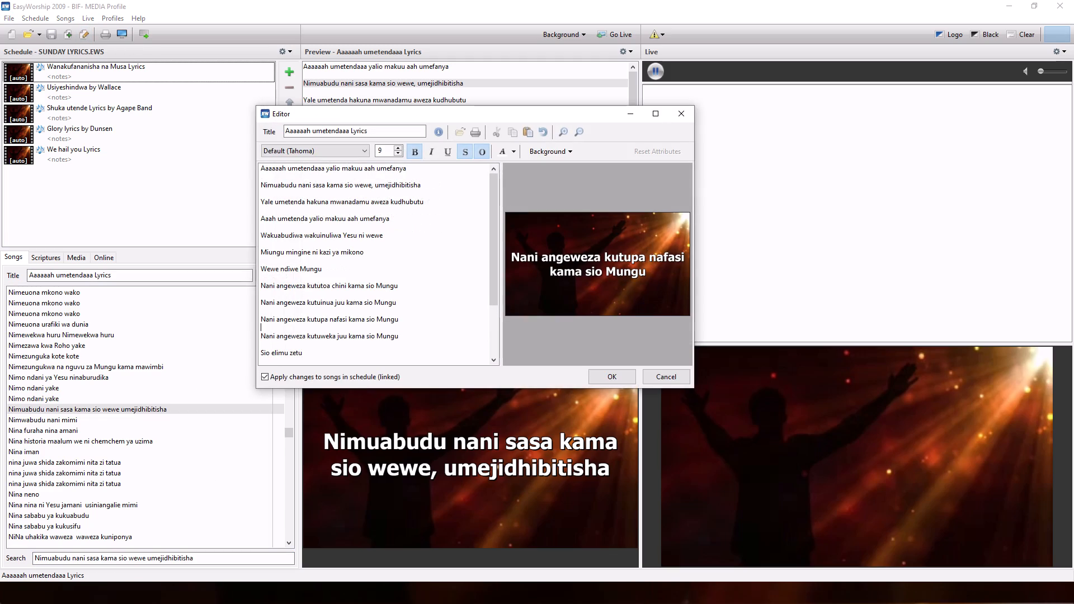
key("ctrl+a")
key("ctrl+c")
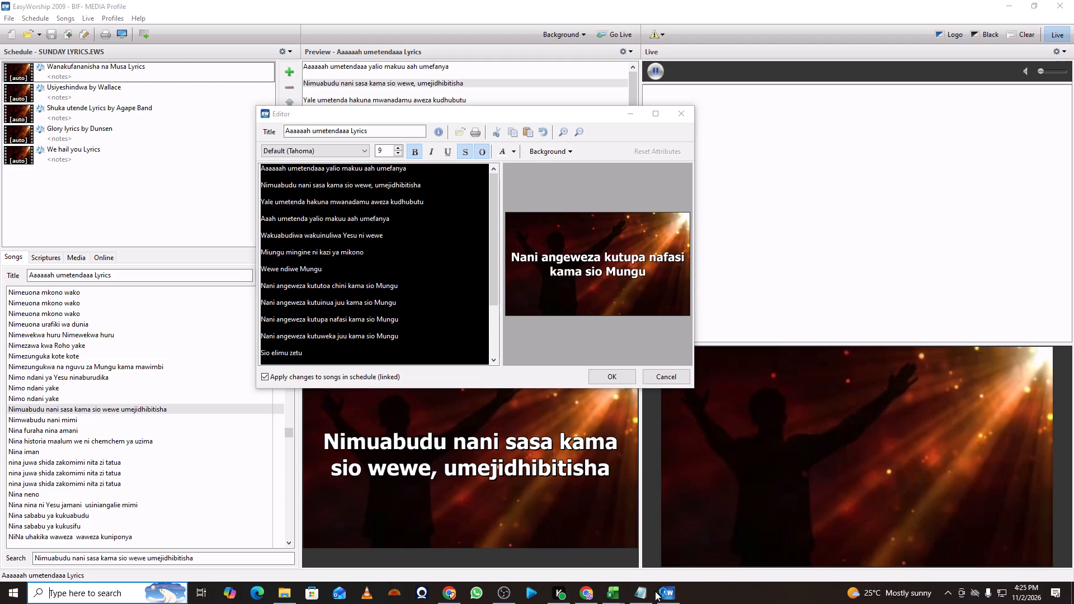
Switch to the untitled Notepad note and replace all its text with the copied song lyrics.
left_click(645, 593)
key("ctrl+a")
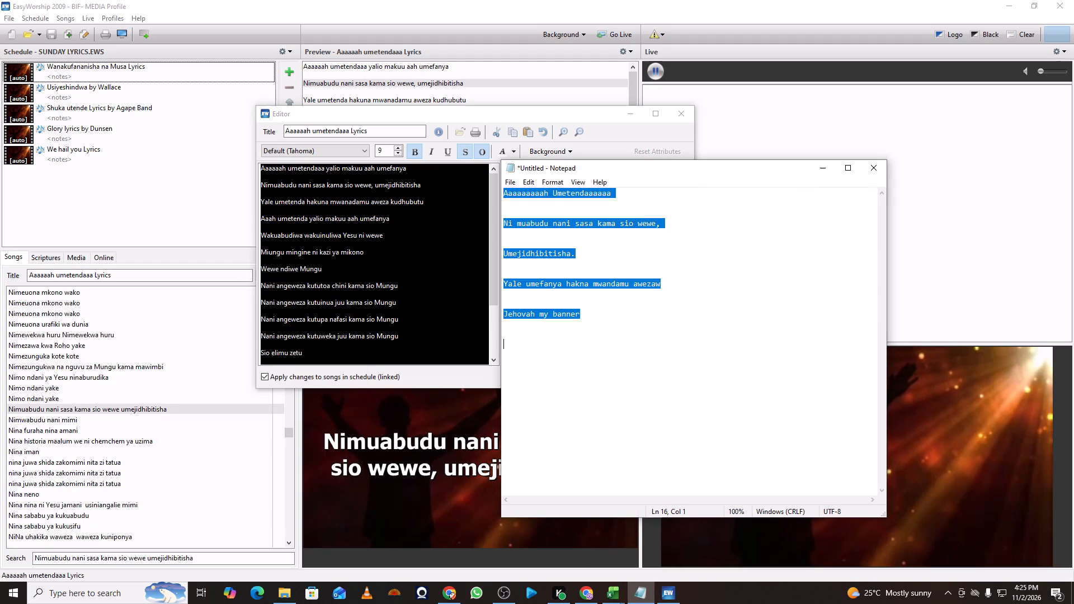
key("ctrl+v")
scroll(656, 364, "up", 4)
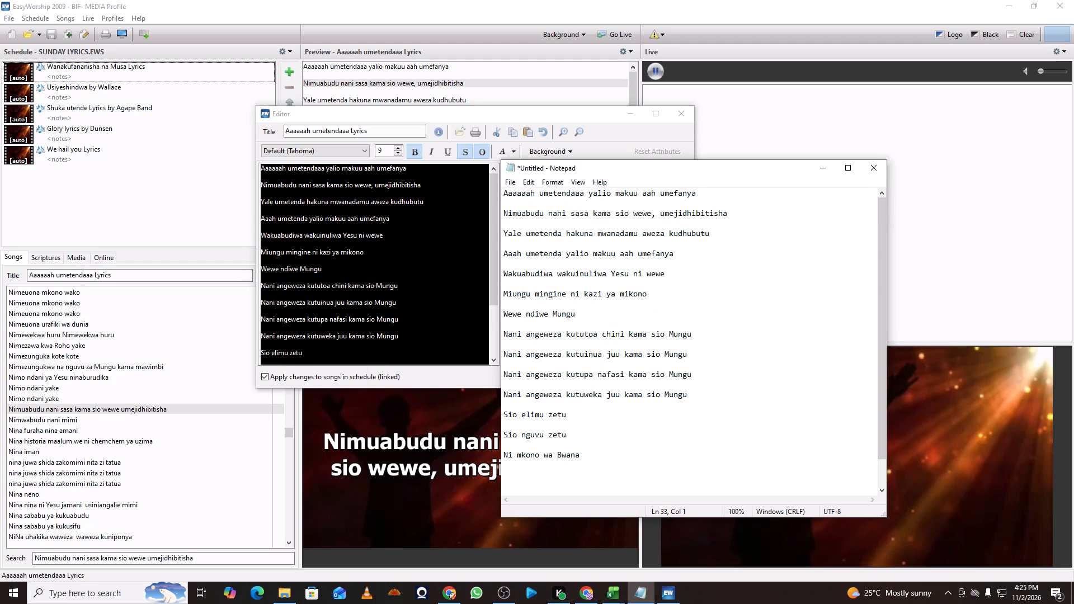
Add an extra blank line after each of the first five lyric lines, from "Aaaaaah umetendaaa" through "Wakuabudiwa wakuinuliwa Yesu ni wewe".
left_click(589, 377)
left_click(504, 206)
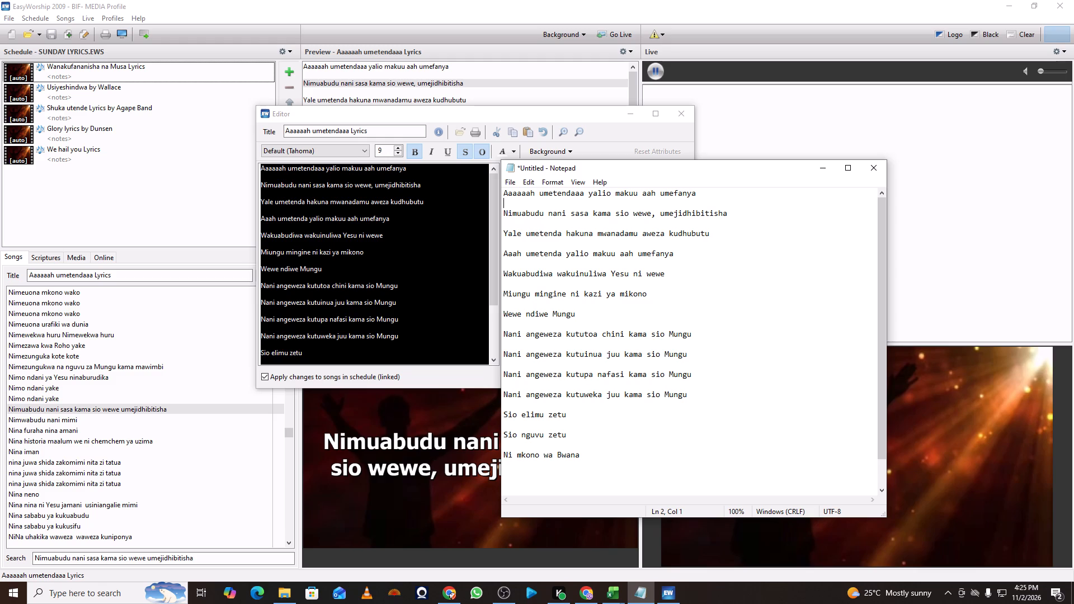
key("Return")
left_click(516, 229)
key("Return")
left_click(516, 261)
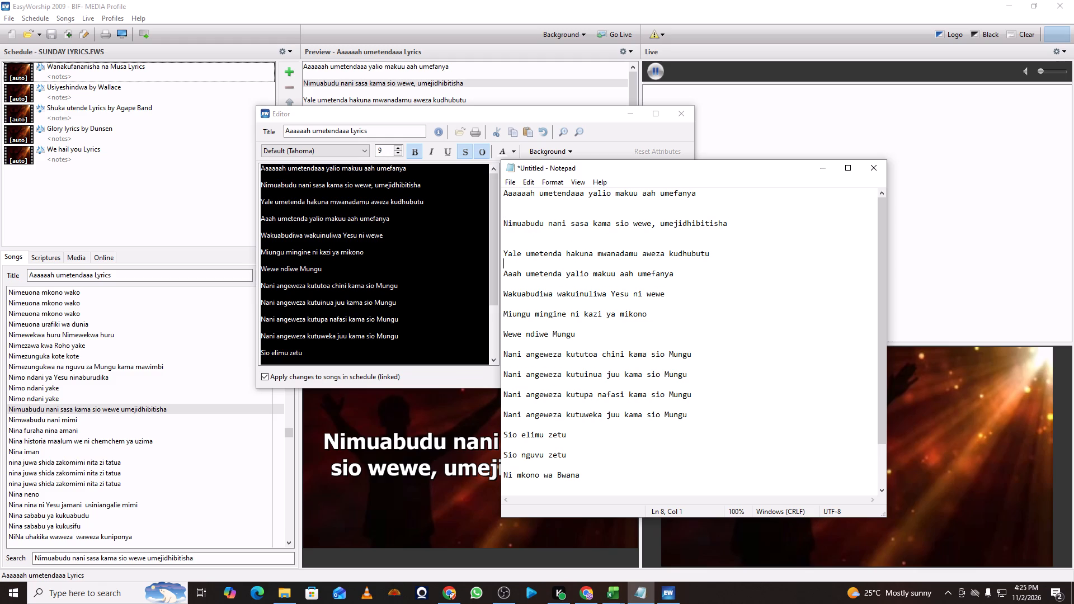
key("Return")
left_click(525, 286)
key("Return")
key("ctrl+z")
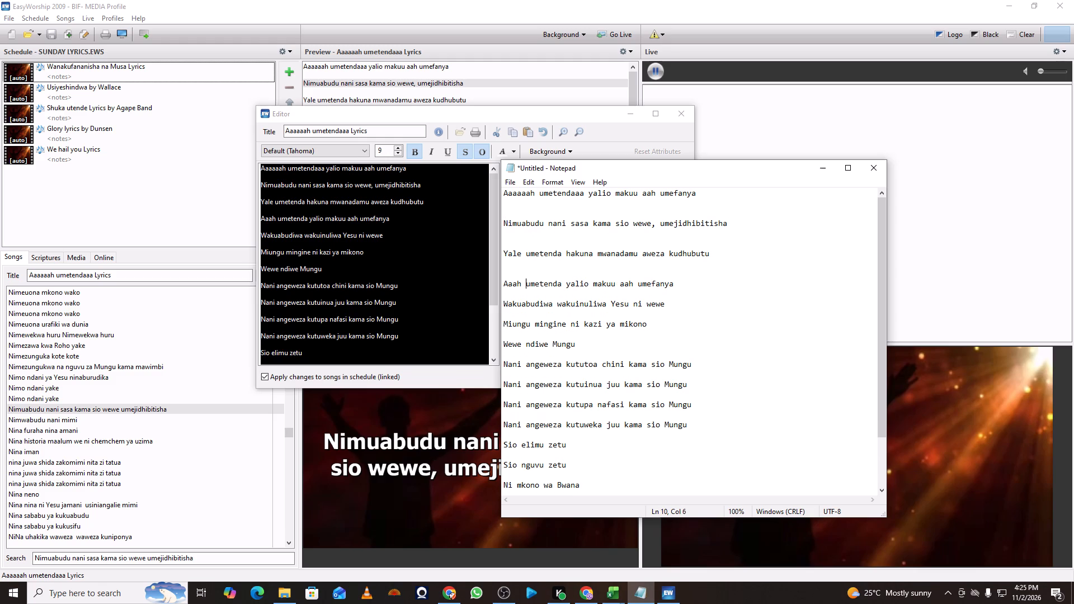
left_click(533, 292)
key("Return")
left_click(535, 325)
key("Return")
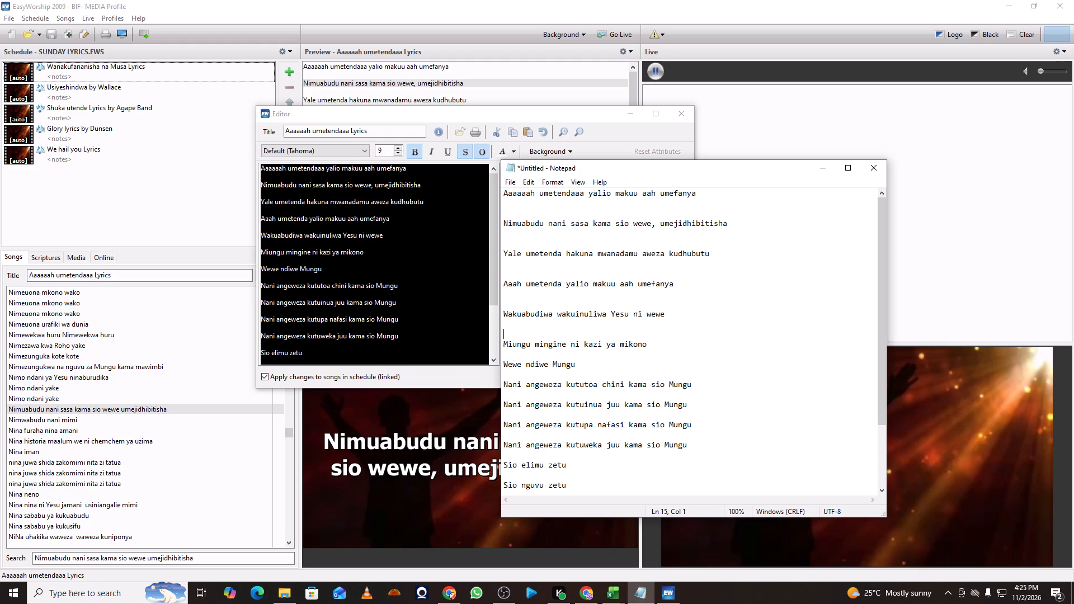
Add an extra blank line after each lyric line from "Miungu mingine ni kazi ya mikono" through "Nani angeweza kutupa nafasi kama sio Mungu".
left_click(532, 351)
key("Return")
left_click(534, 380)
key("Return")
left_click(532, 408)
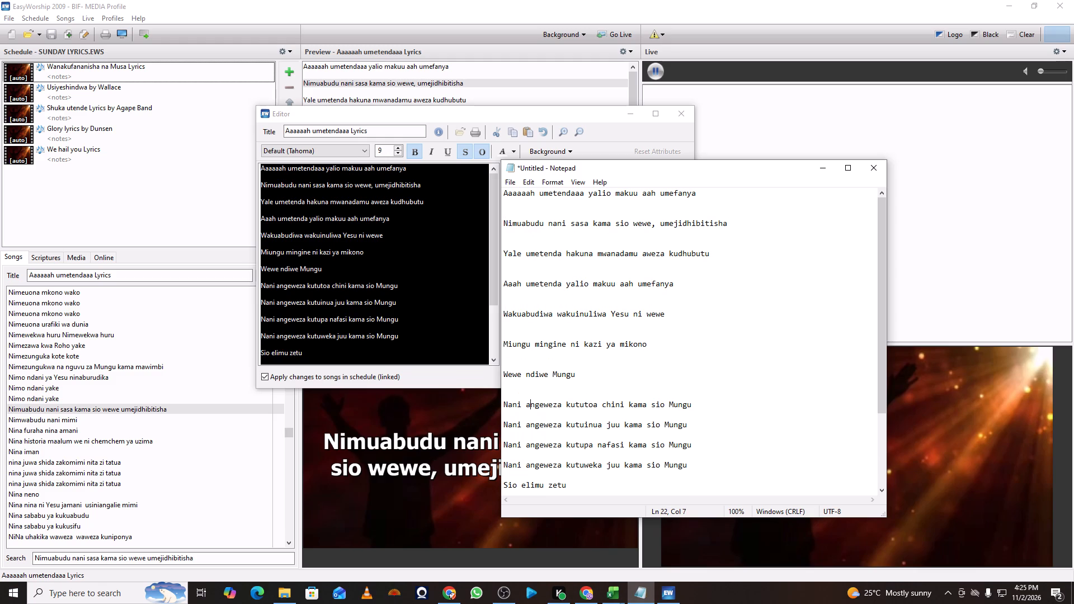
left_click(531, 417)
key("Return")
left_click(529, 444)
key("Return")
left_click(534, 474)
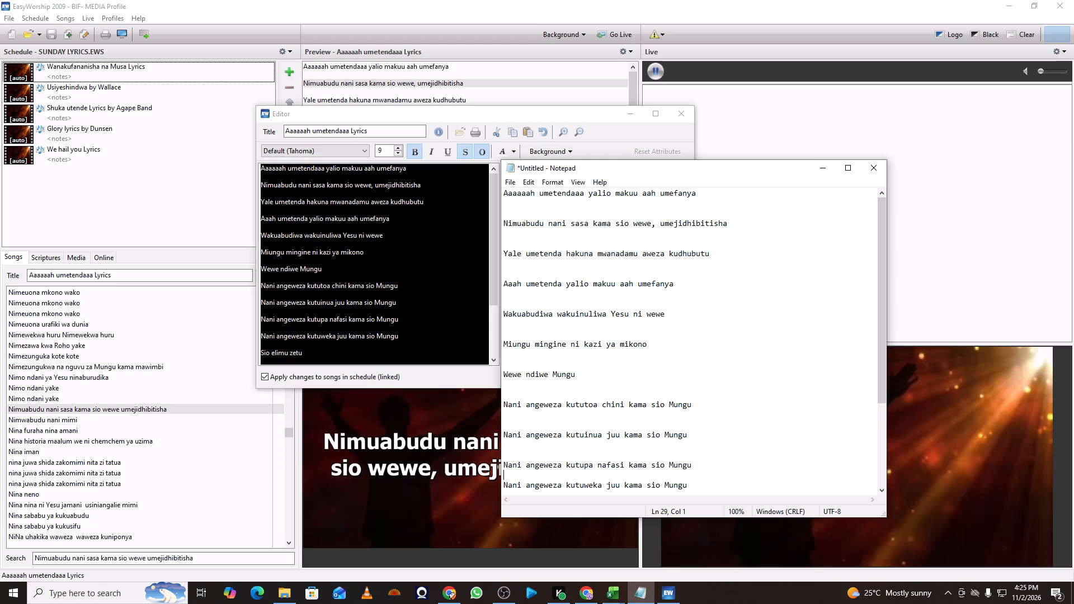
key("Return")
Add an extra blank line after "Nani angeweza kutuweka juu kama sio Mungu", "Sio elimu zetu" and "Sio nguvu zetu", and check the spacing throughout.
scroll(541, 462, "down", 7)
left_click(545, 369)
key("Return")
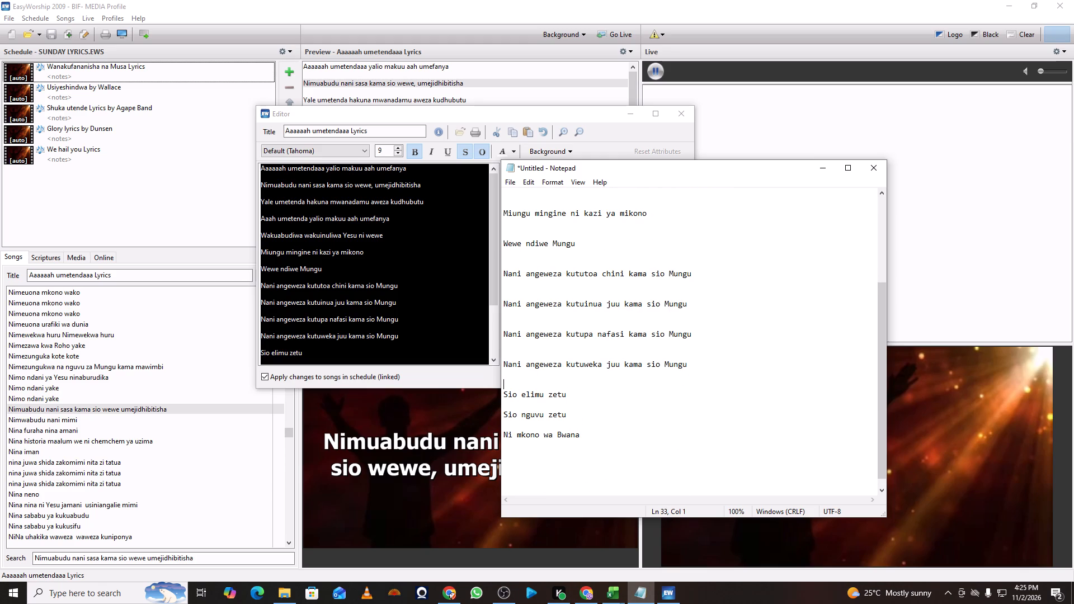
left_click(539, 399)
left_click(538, 403)
key("Return")
left_click(536, 435)
key("Return")
scroll(543, 414, "down", 2)
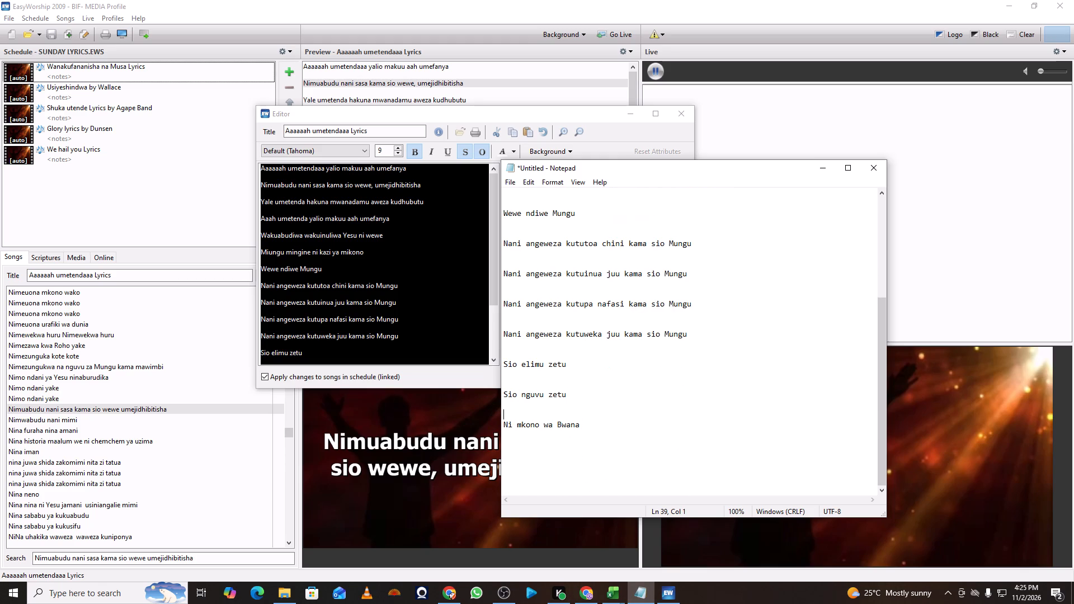
scroll(543, 414, "down", 5)
scroll(550, 350, "up", 14)
scroll(550, 348, "up", 7)
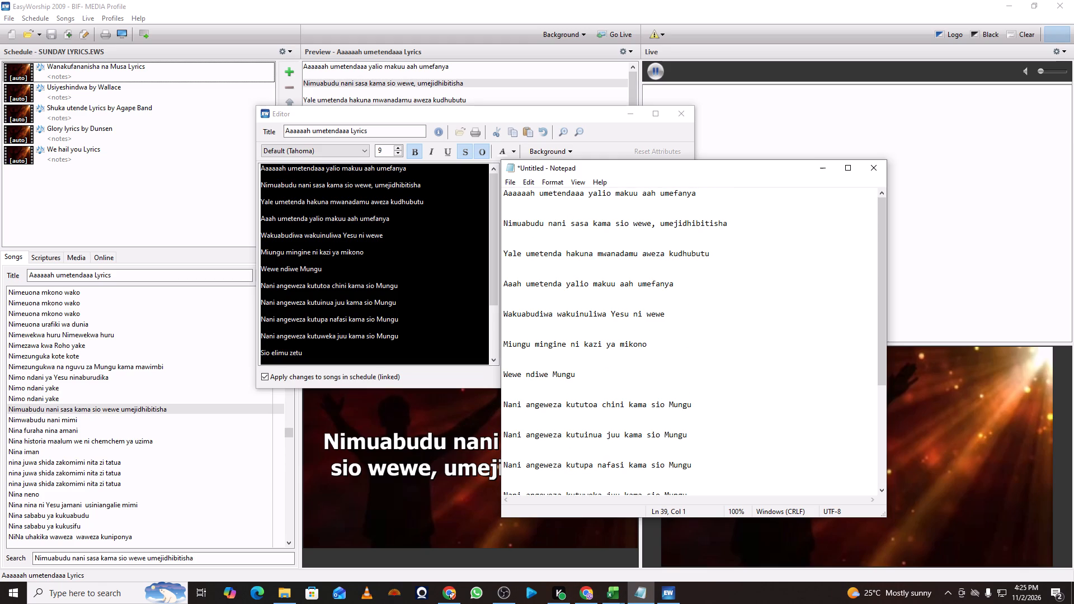
Switch back to the EasyWorship song editor and place the cursor after "Nani angeweza kututoa chini kama sio Mungu".
left_click(630, 110)
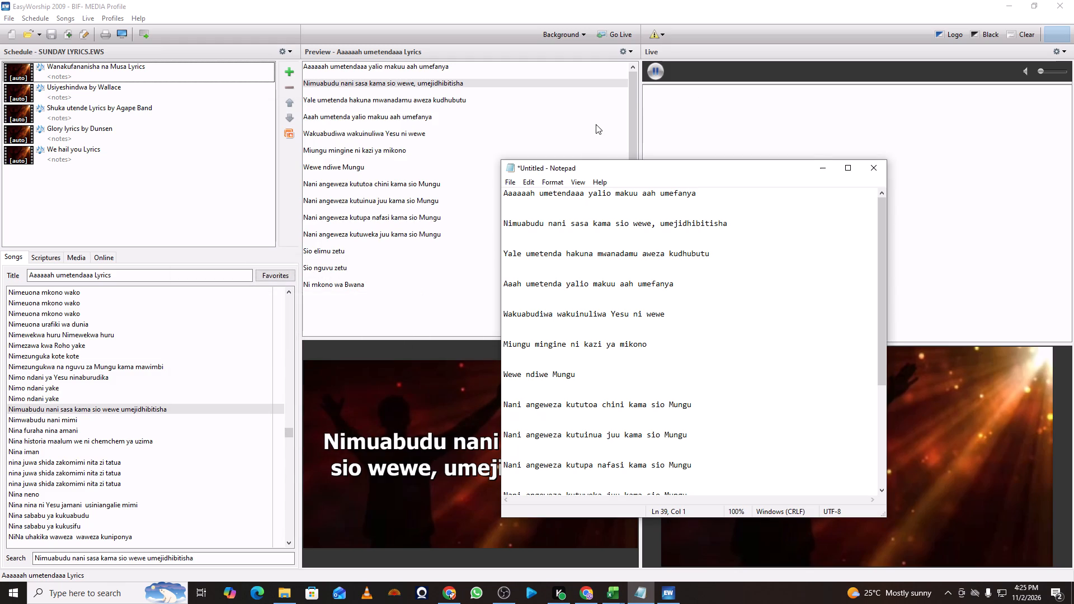
left_click(674, 597)
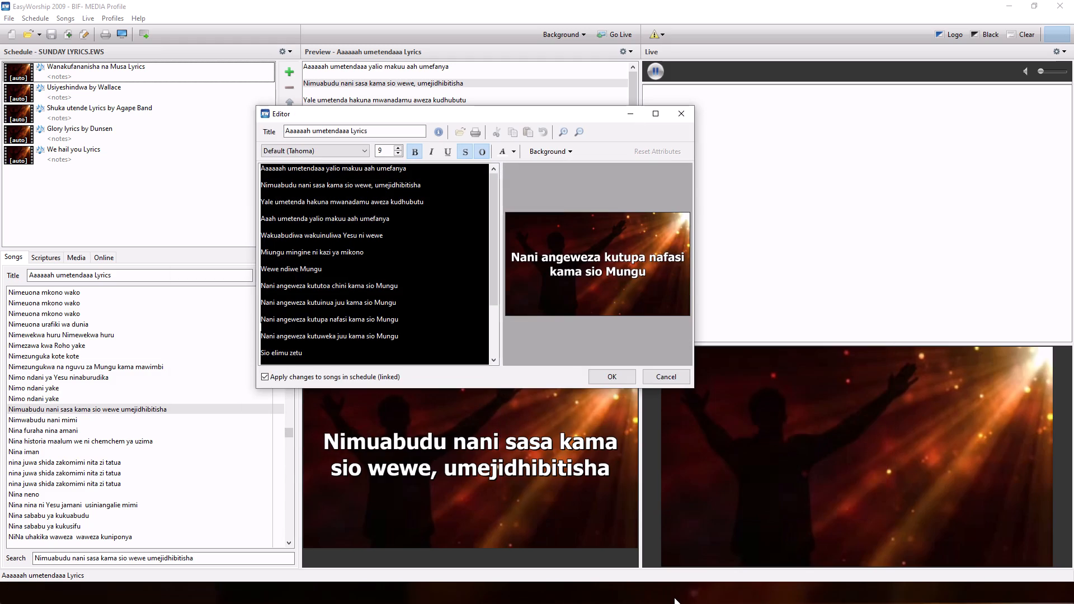
left_click(426, 282)
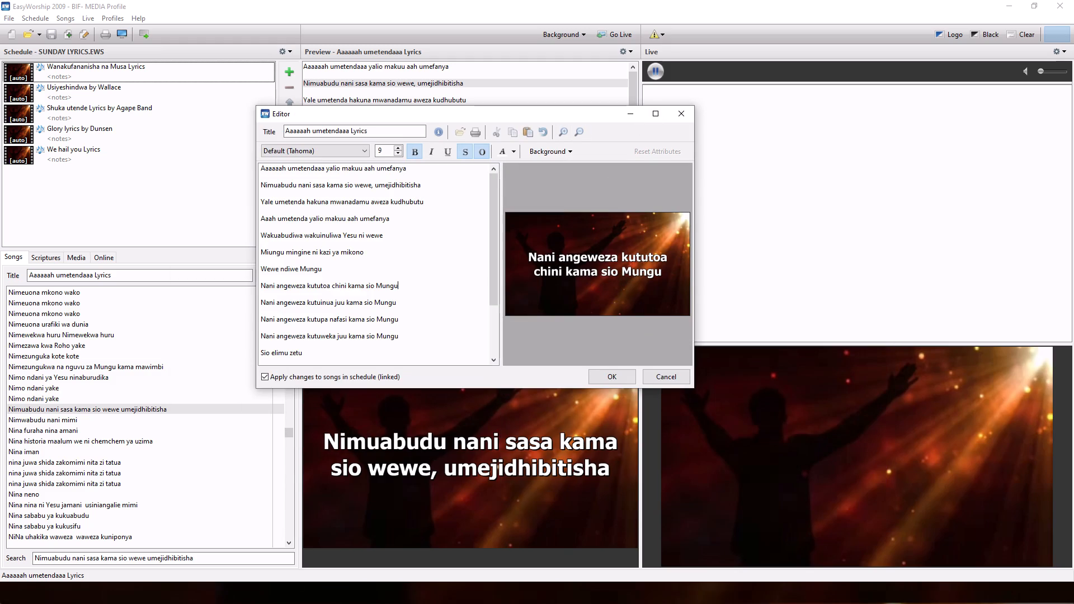
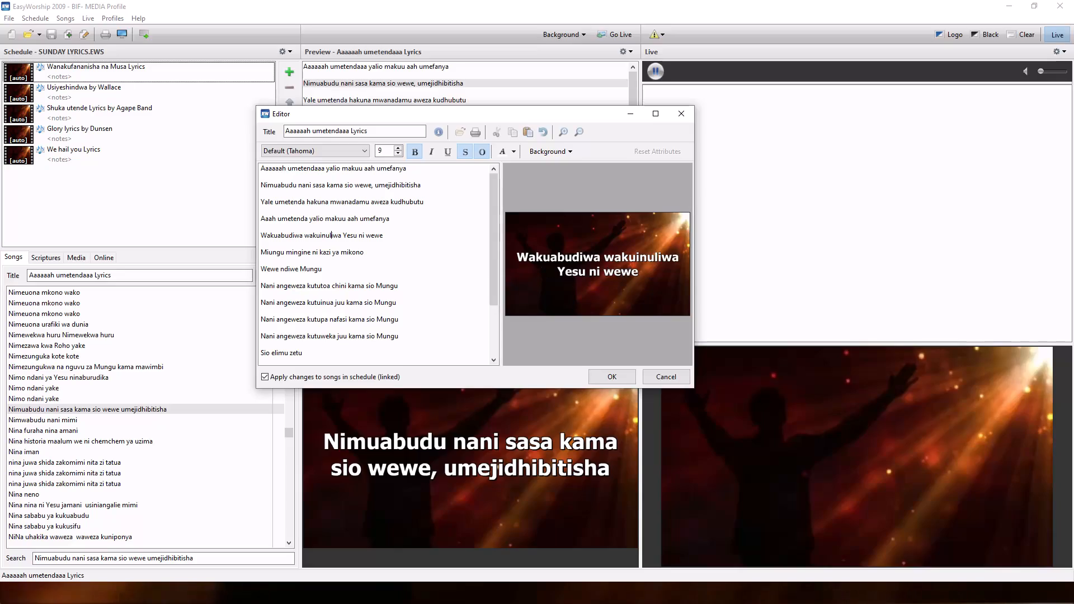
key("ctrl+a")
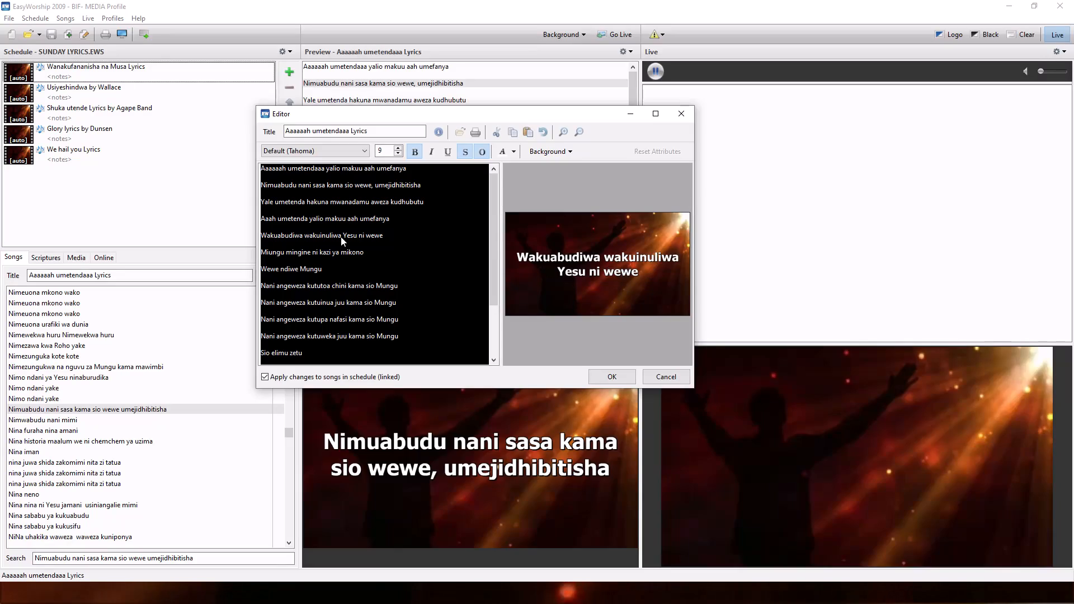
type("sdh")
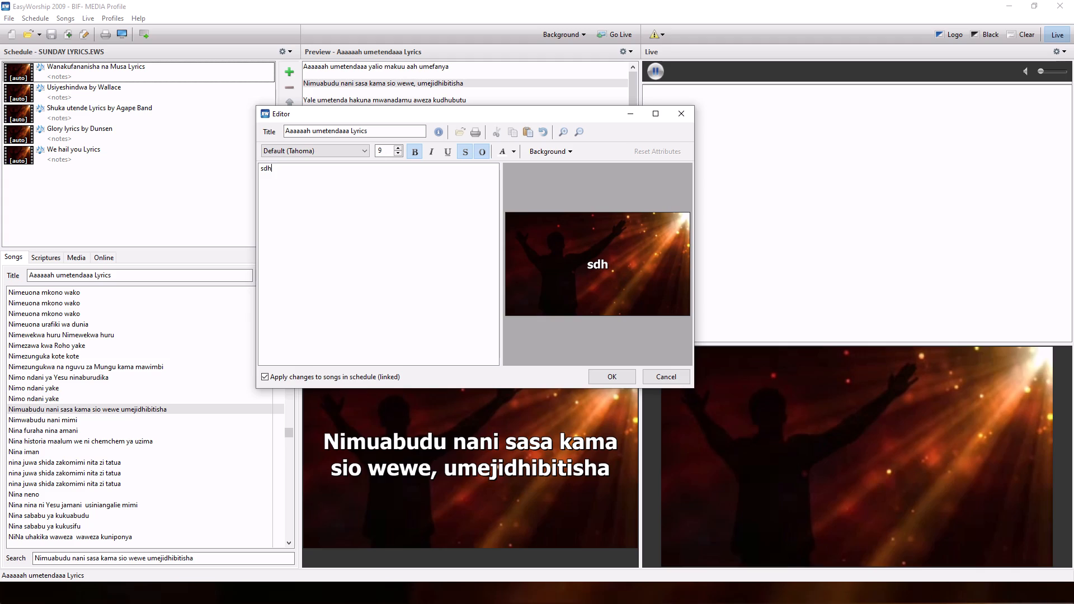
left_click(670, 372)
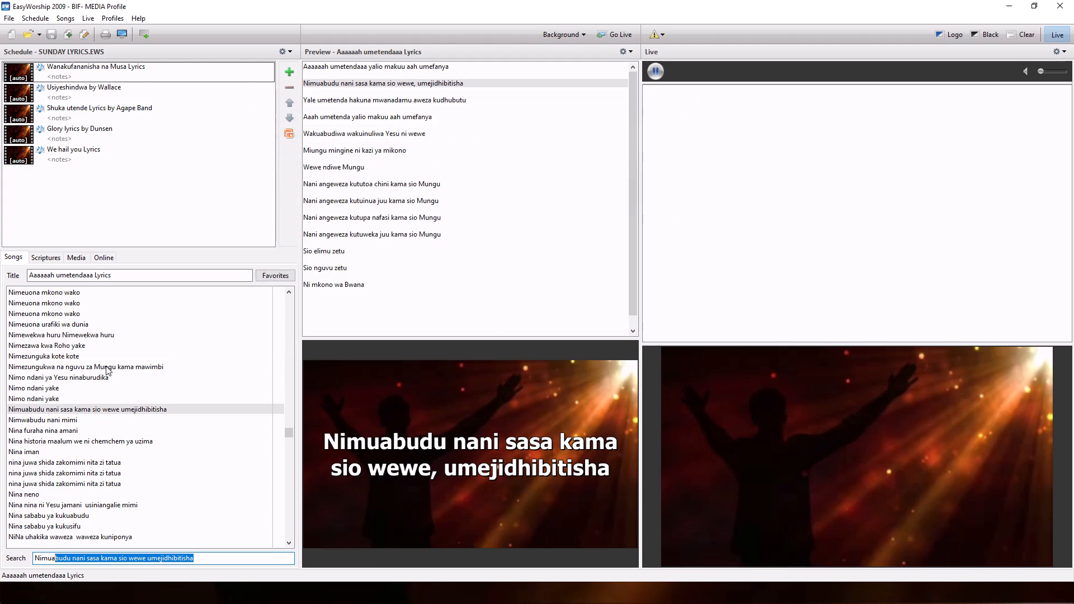
Search the song titles for "mkono" and look through the lyrics of Msalabani pa mwokozi Lyrics and Msalabani-NGC.
left_click(84, 279)
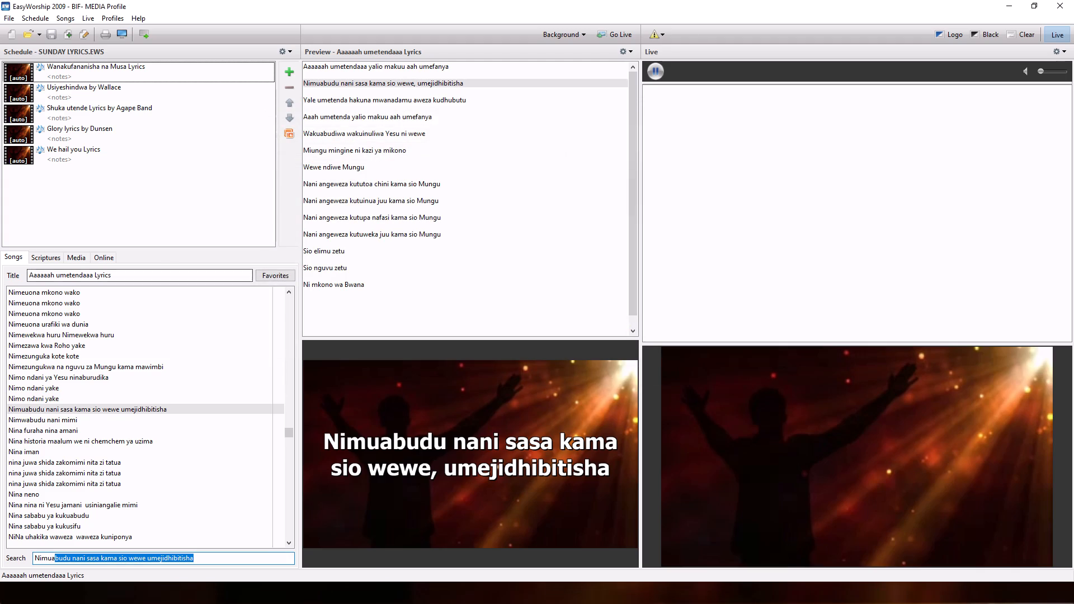
type("mkono")
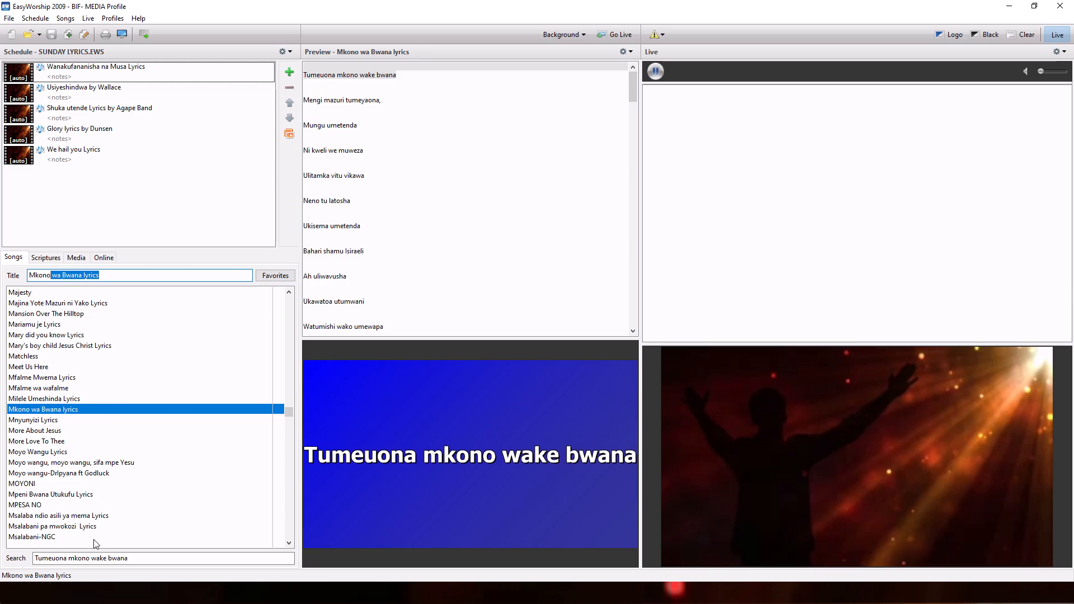
left_click(53, 536)
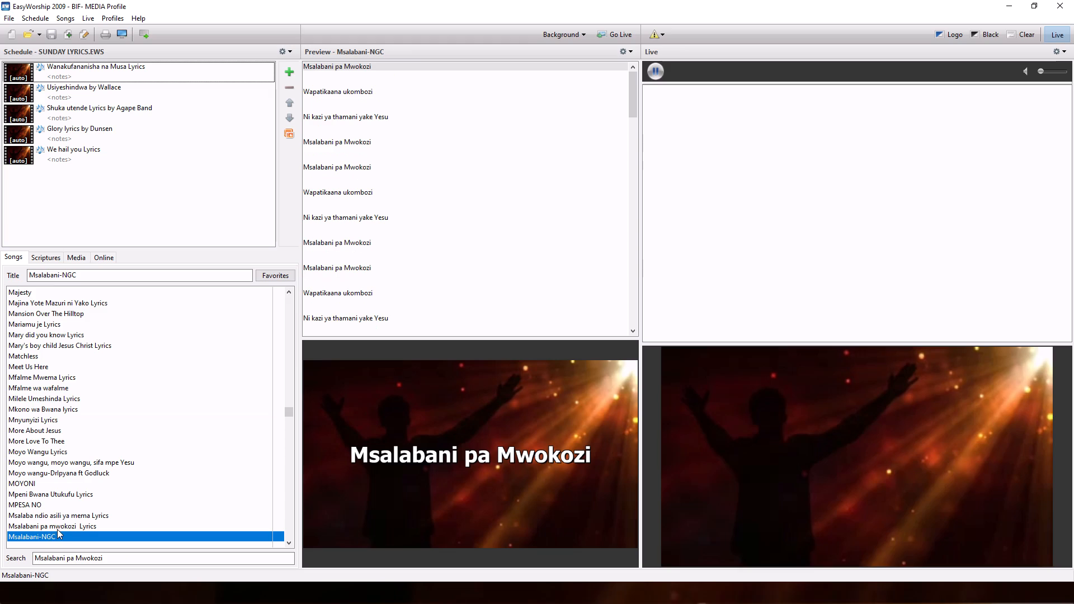
left_click(58, 528)
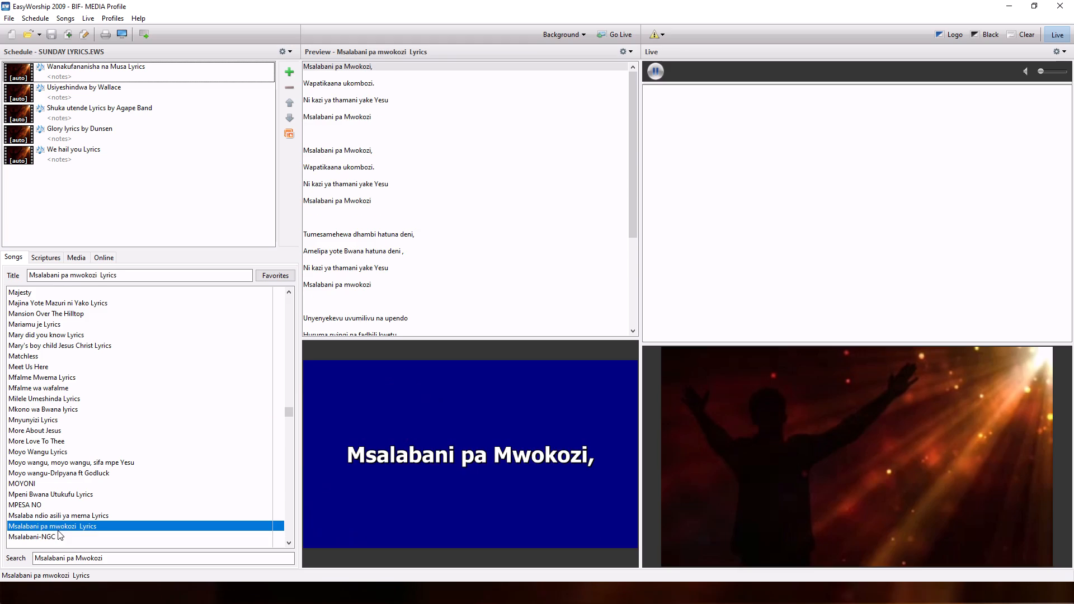
left_click(58, 535)
left_click(365, 232)
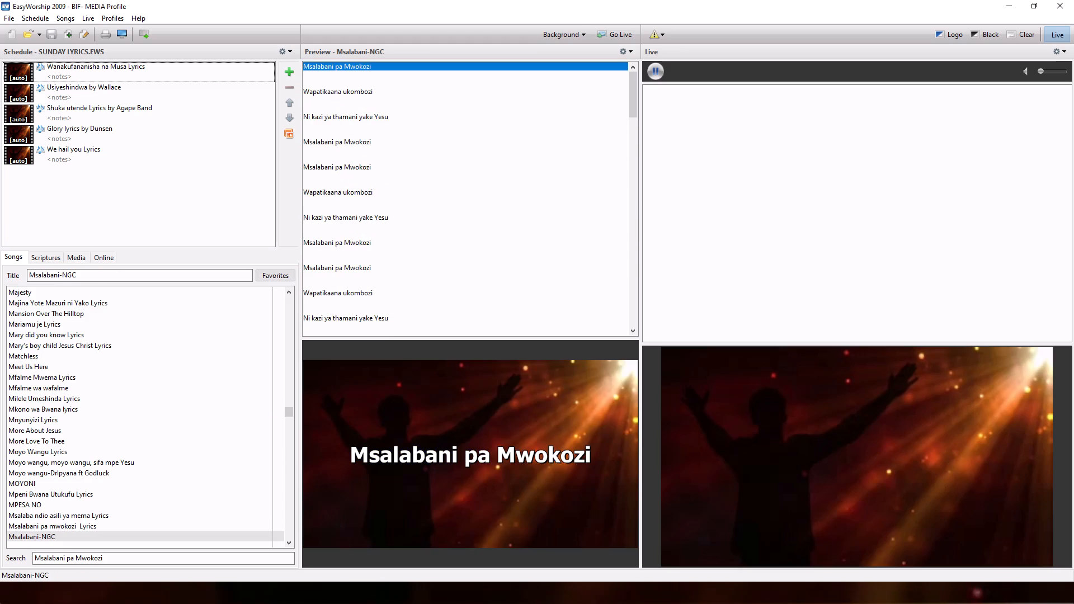
left_click(370, 275)
scroll(370, 275, "down", 3)
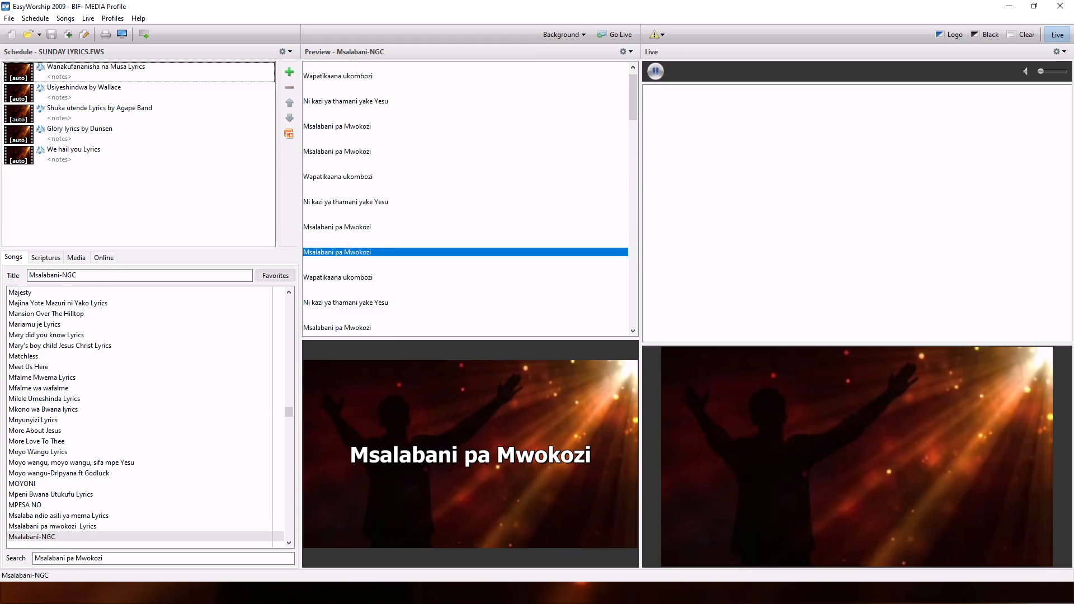
scroll(370, 275, "down", 11)
scroll(370, 275, "down", 15)
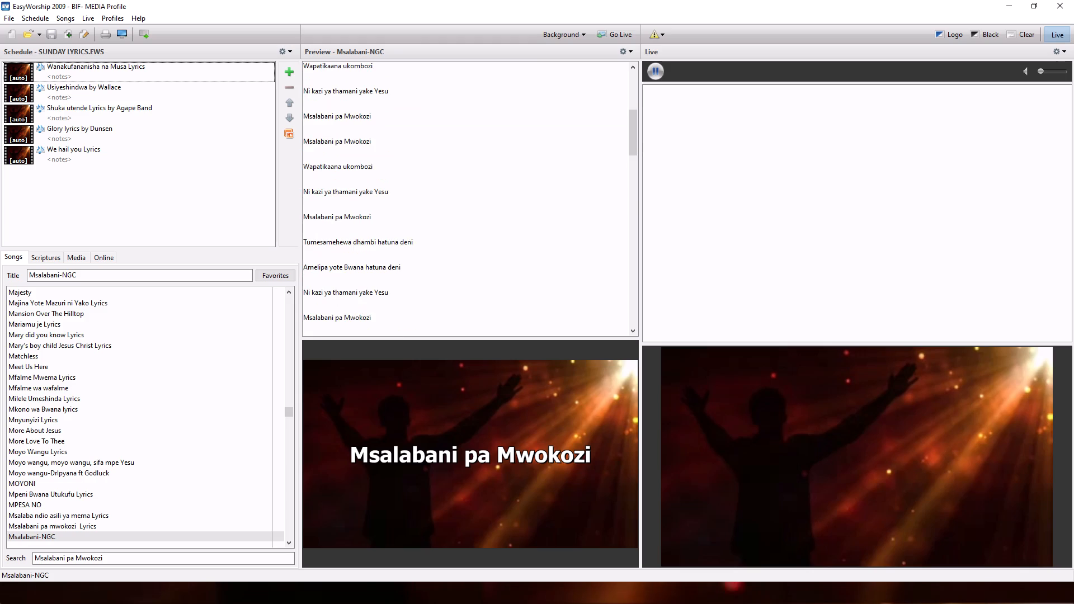
scroll(370, 275, "up", 1)
scroll(370, 275, "down", 20)
scroll(370, 275, "down", 1)
Search the song lyrics for "mkono" and preview the song containing "Mkono wa Bwana umetenda mambo makuu".
left_click(106, 558)
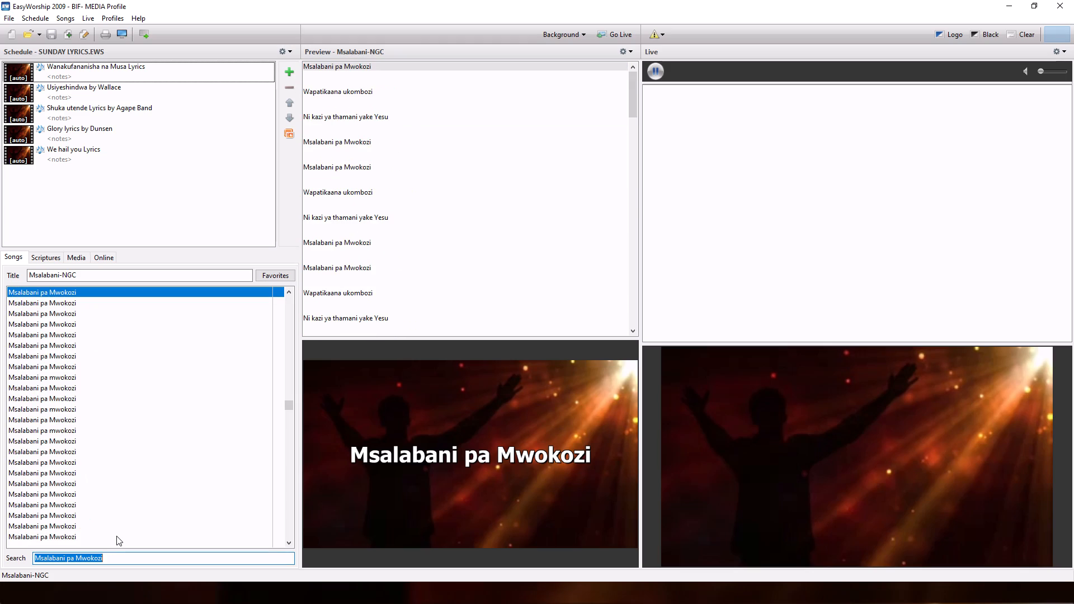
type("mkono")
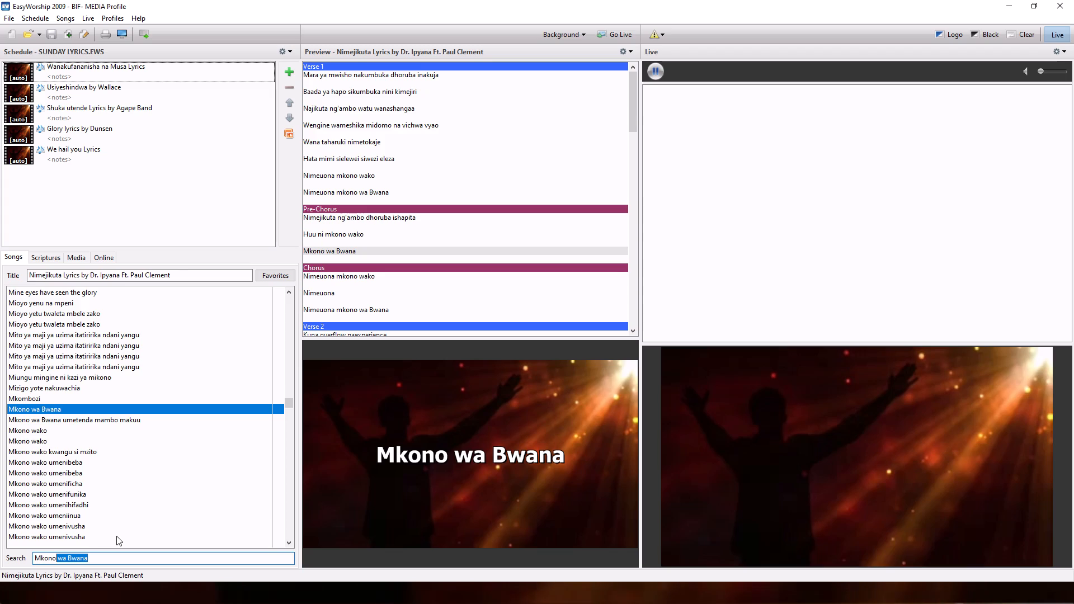
left_click(120, 424)
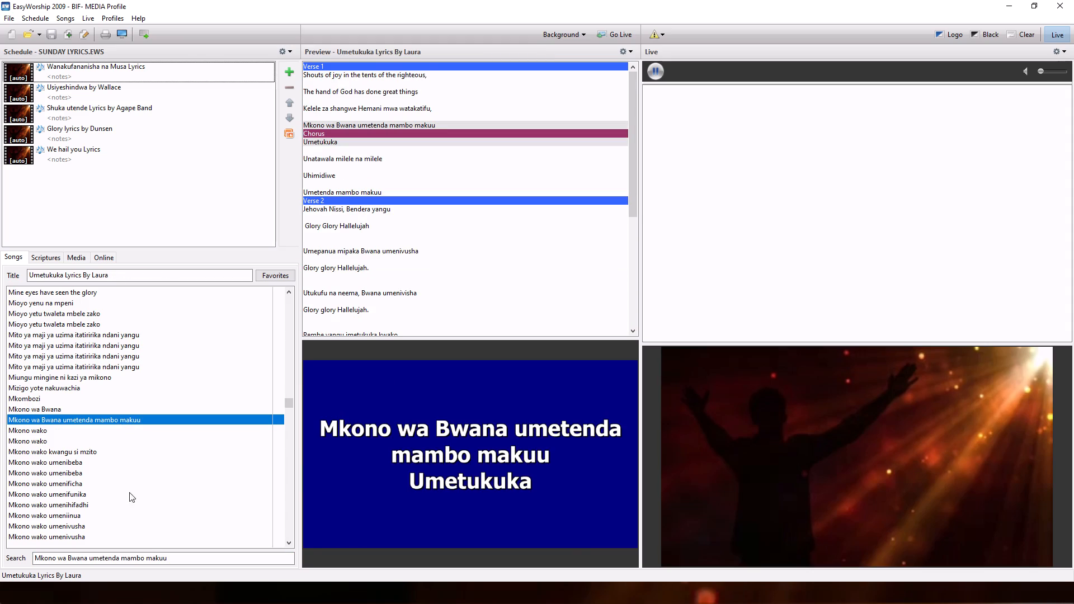
Search the song lyrics for "Ni mko", preview the first two "Ni mkono wa Mungu umenibeba" matches, and look through the lyric lines that follow.
left_click(131, 559)
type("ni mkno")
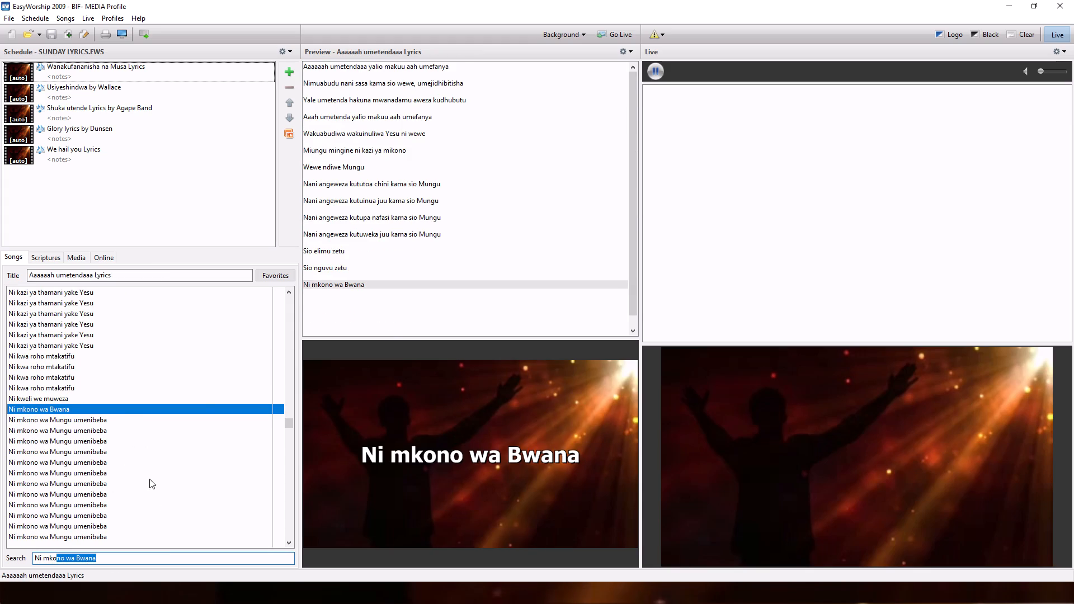
left_click(87, 422)
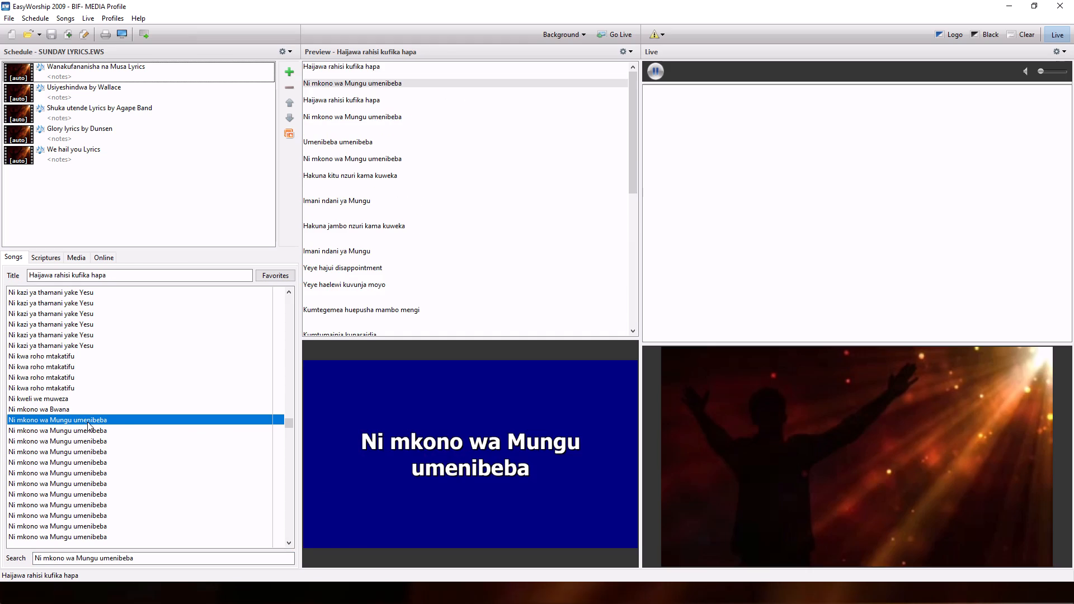
left_click(87, 435)
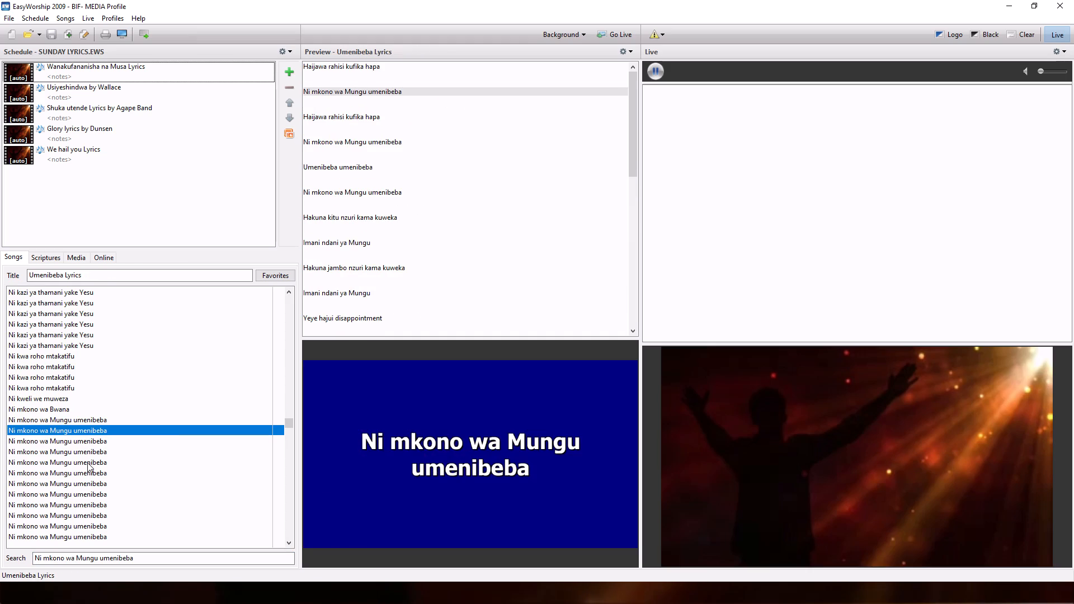
scroll(87, 478, "down", 12)
scroll(87, 478, "down", 15)
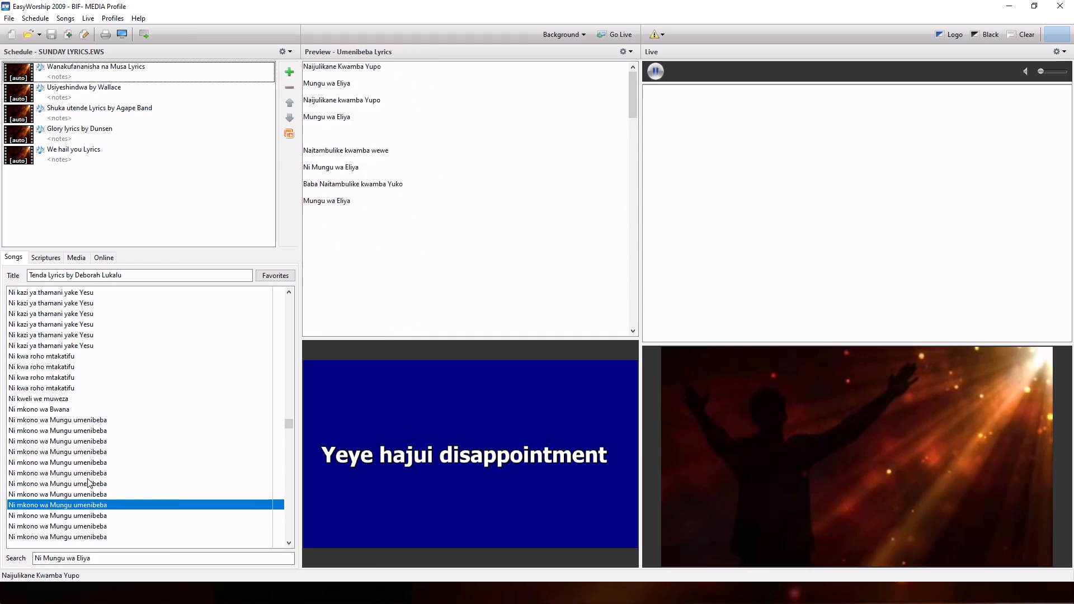
scroll(87, 478, "down", 15)
scroll(87, 478, "down", 20)
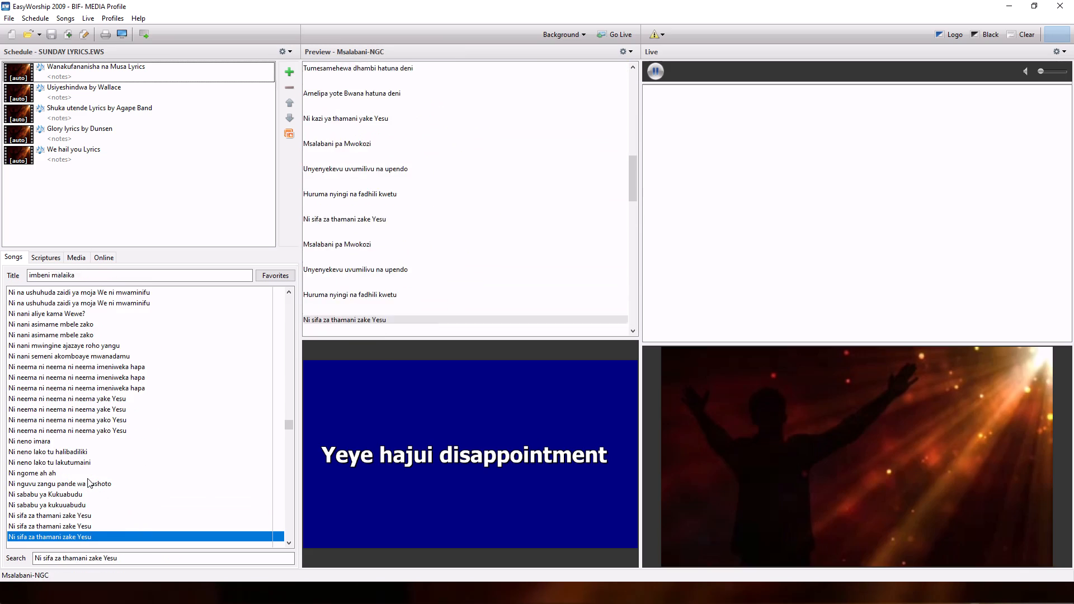
scroll(87, 478, "down", 9)
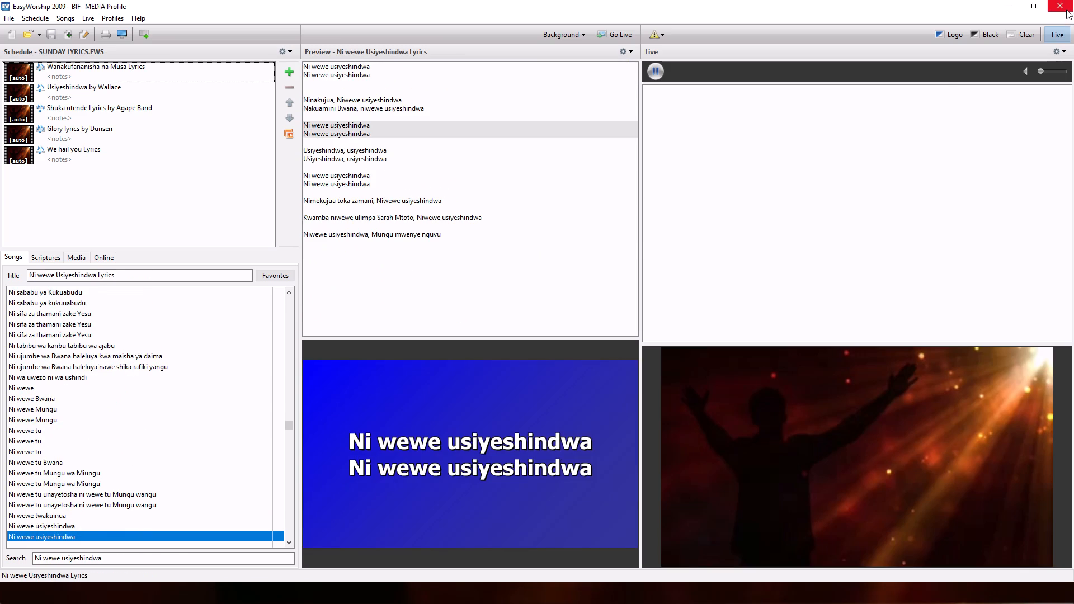
Close EasyWorship 2009 and open The Unveiling schedule file from the desktop.
left_click(1066, 8)
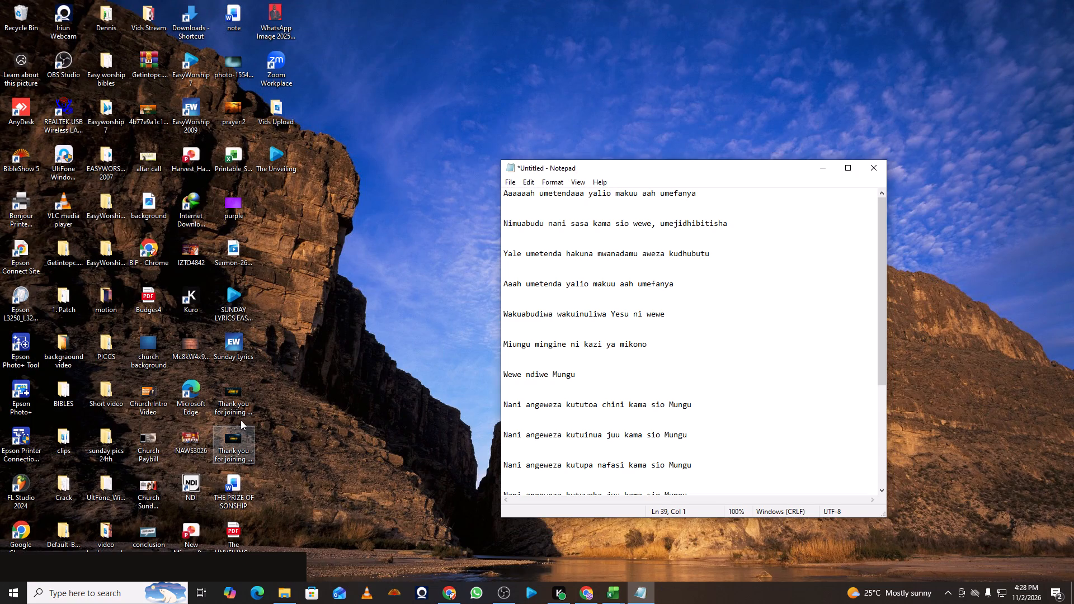
double_click(276, 169)
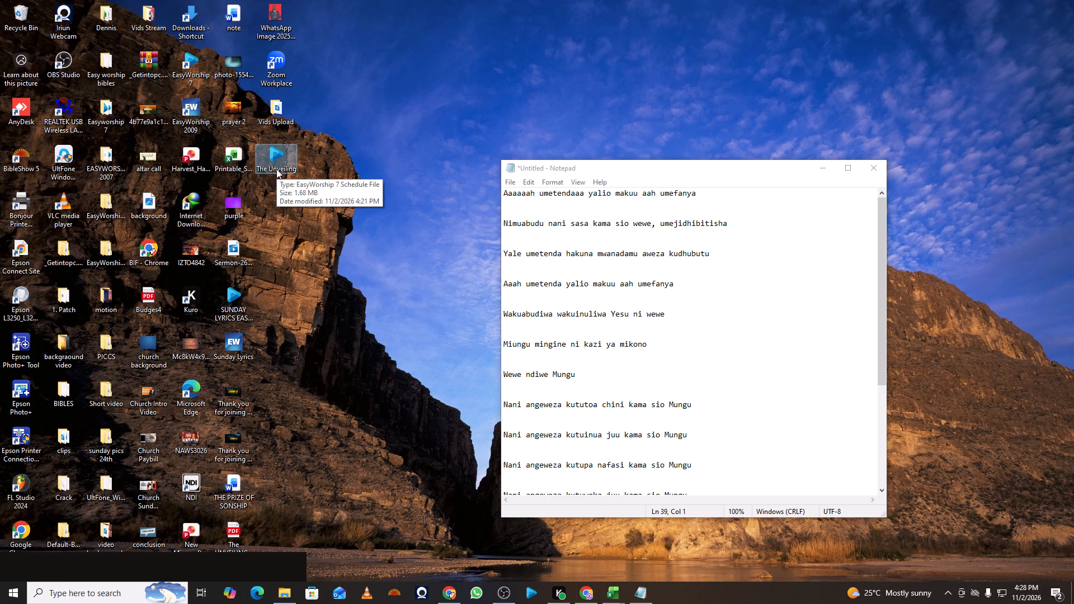
Copy the complete Umetenda lyrics from the untitled Notepad document.
left_click(539, 257)
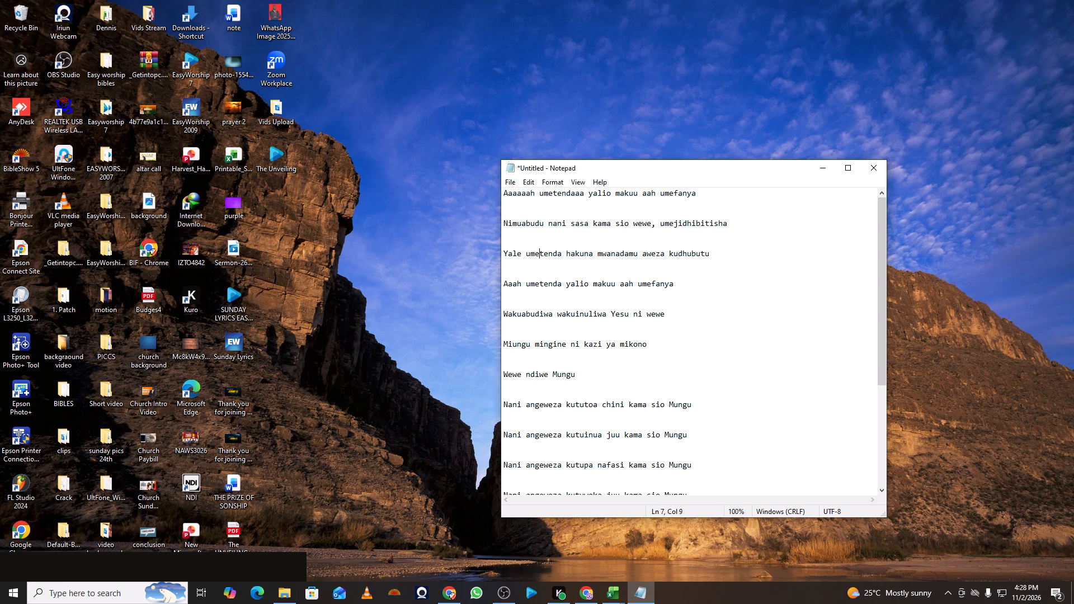
key("ctrl+a")
key("ctrl+c")
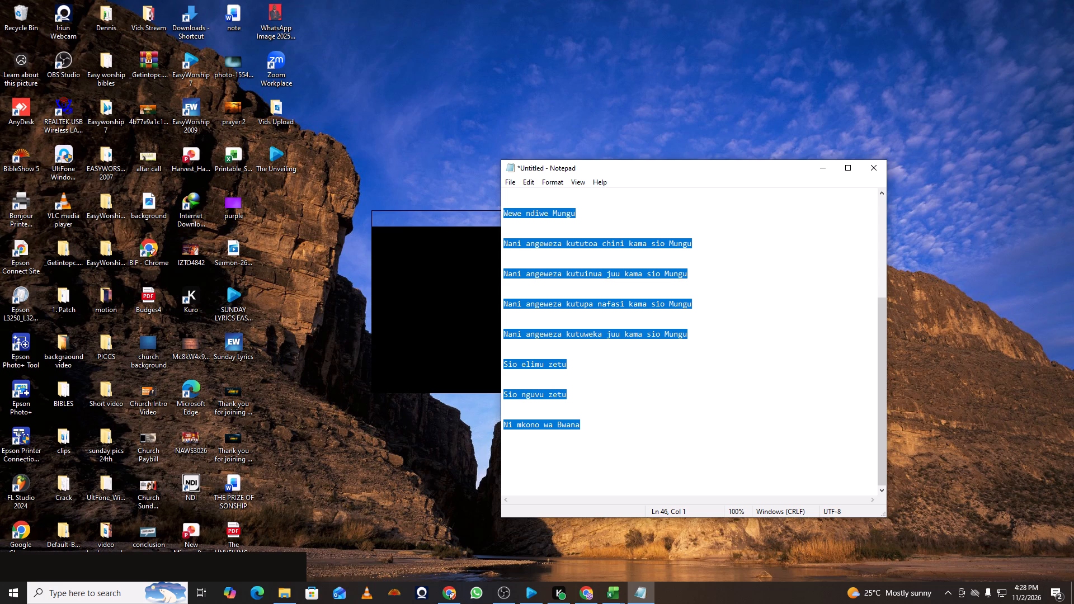
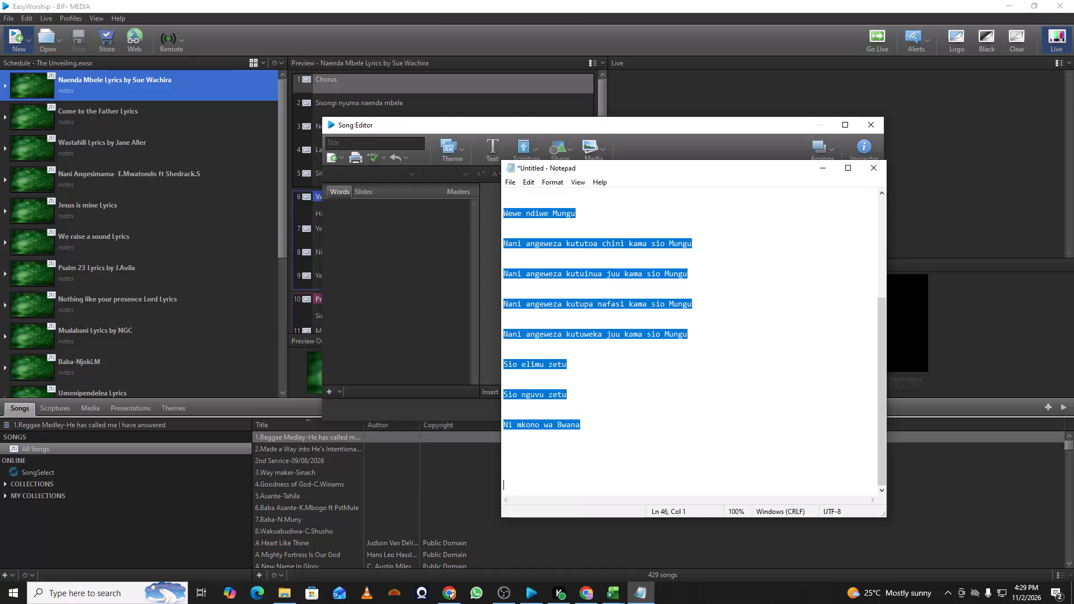
Paste the copied Umetenda lyrics as the words of the new untitled song in the Song Editor.
left_click(378, 220)
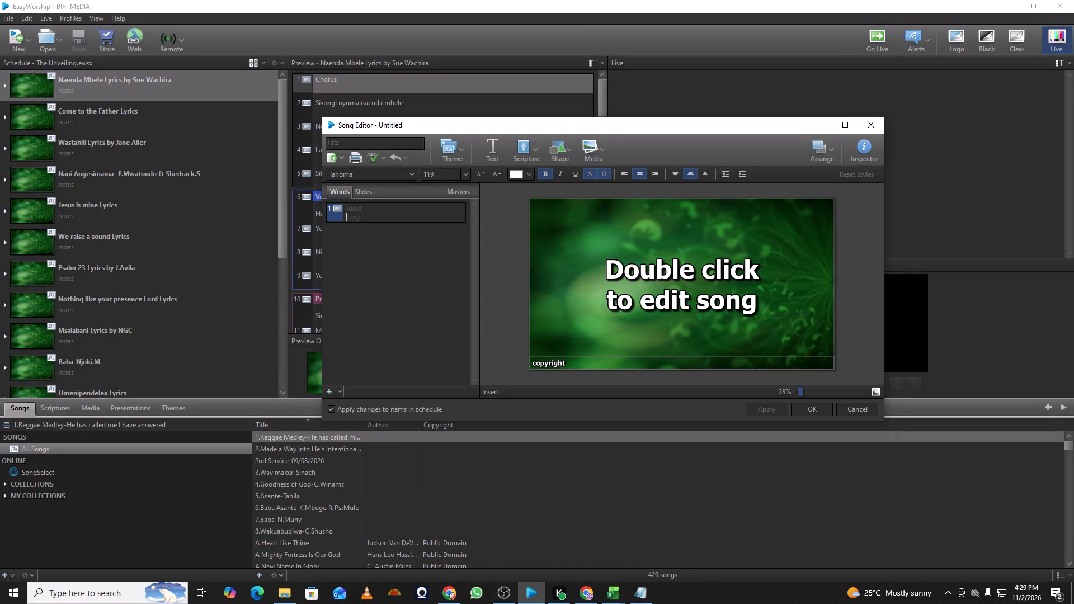
key("ctrl+v")
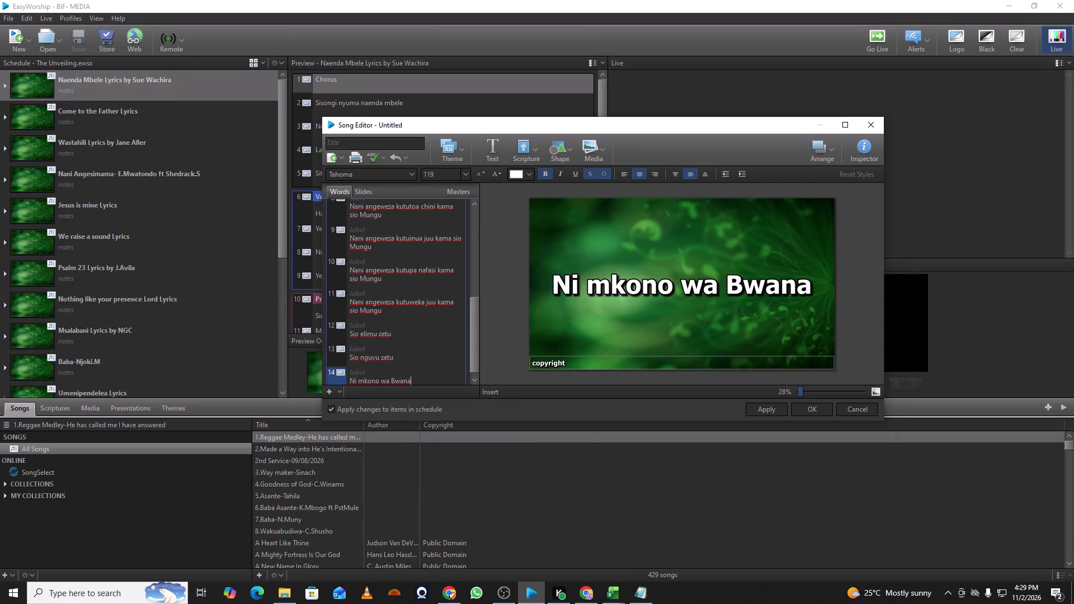
left_click_drag(475, 325, 475, 204)
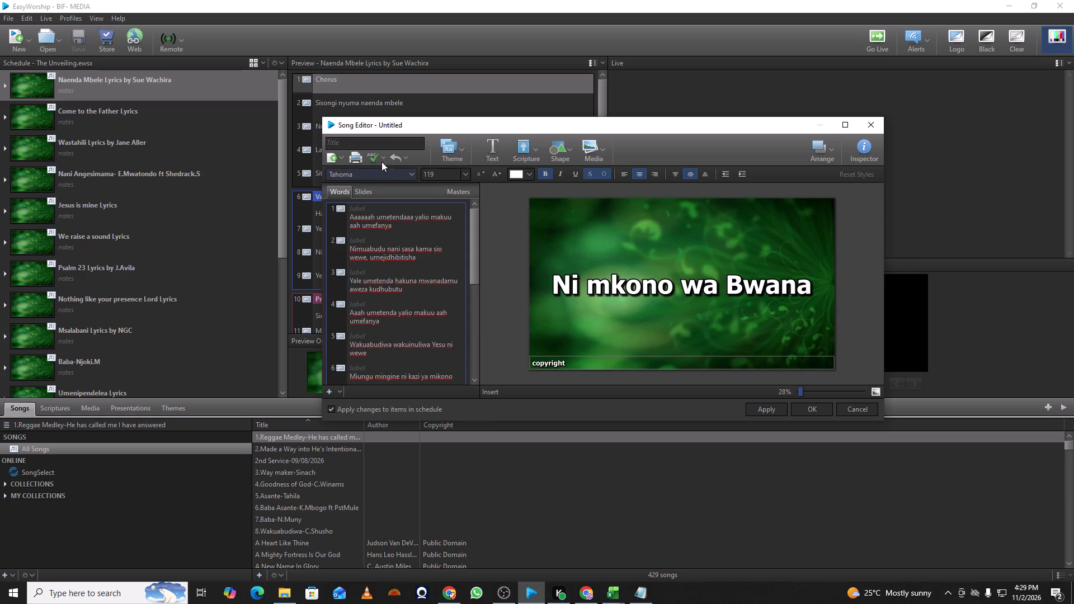
Title the new song "Aah Umetenda Lyrics by Dr Ipyana" and save it to the song library.
left_click(387, 141)
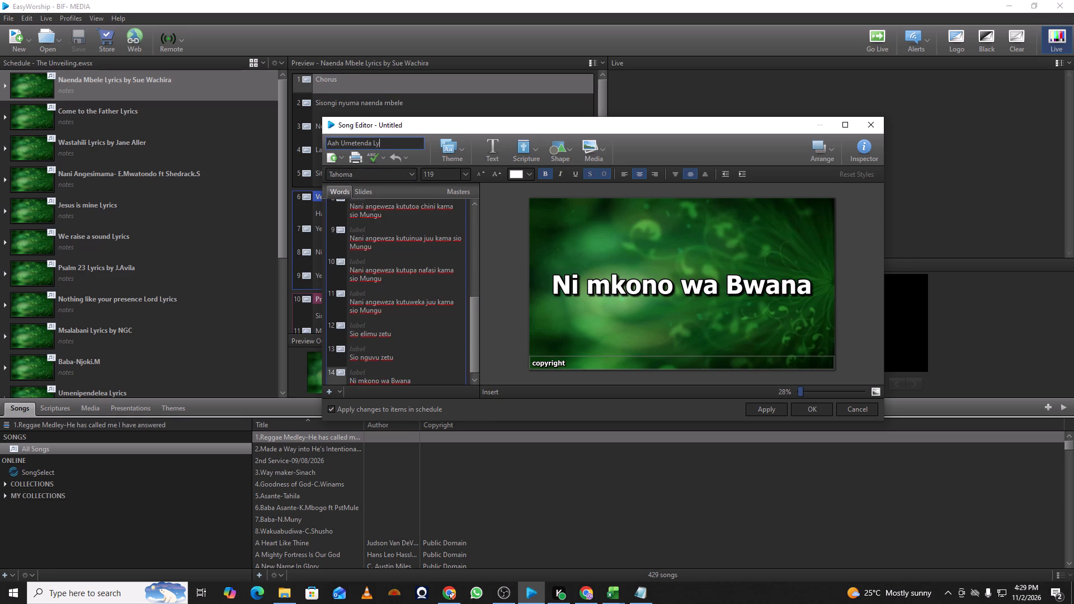
key("BackSpace")
key("BackSpace")
type("yana")
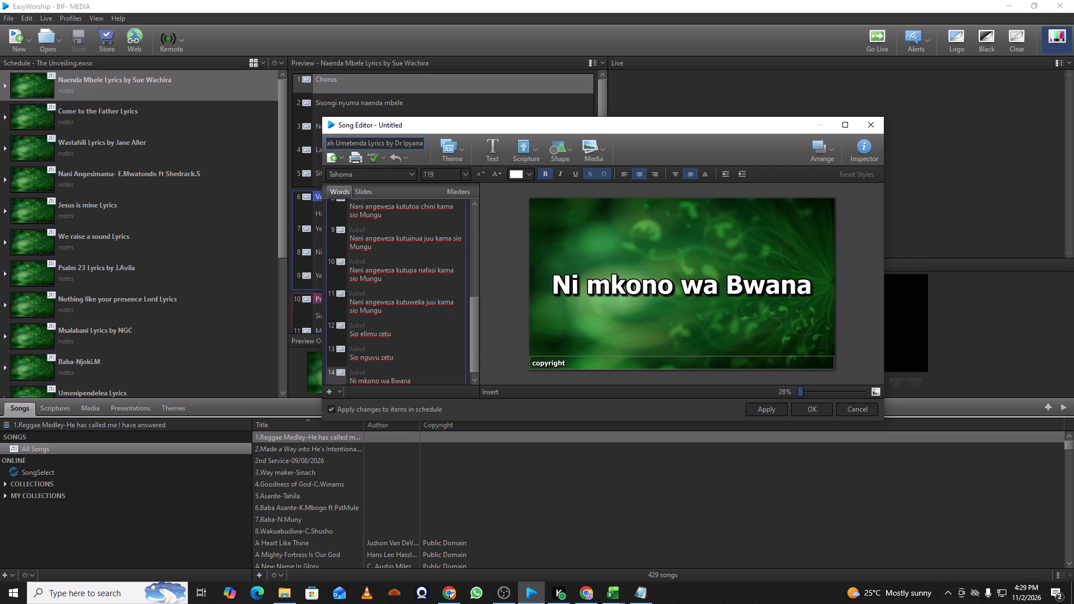
left_click(819, 407)
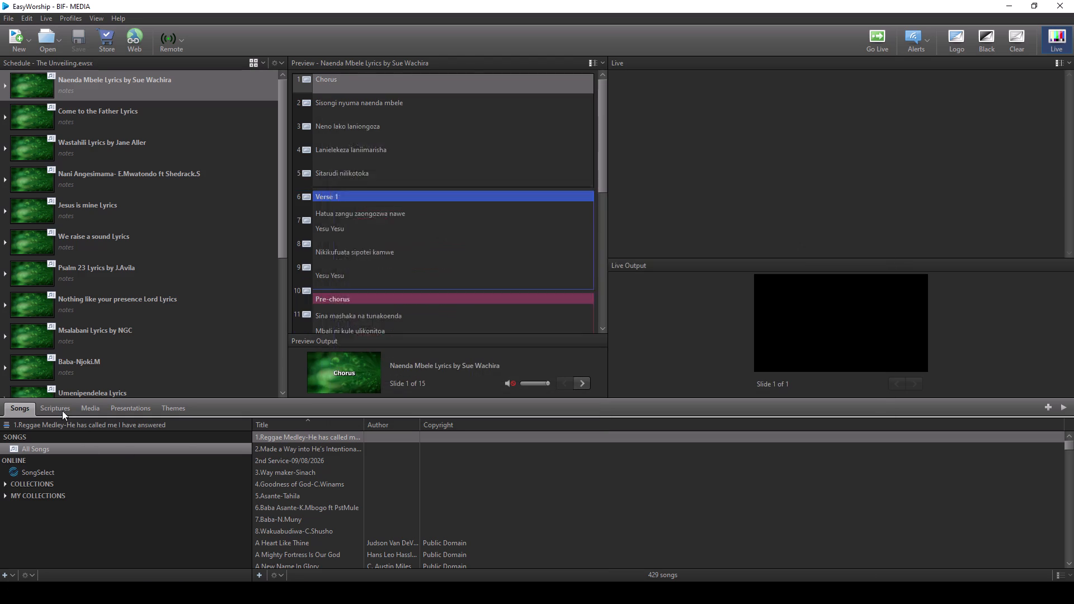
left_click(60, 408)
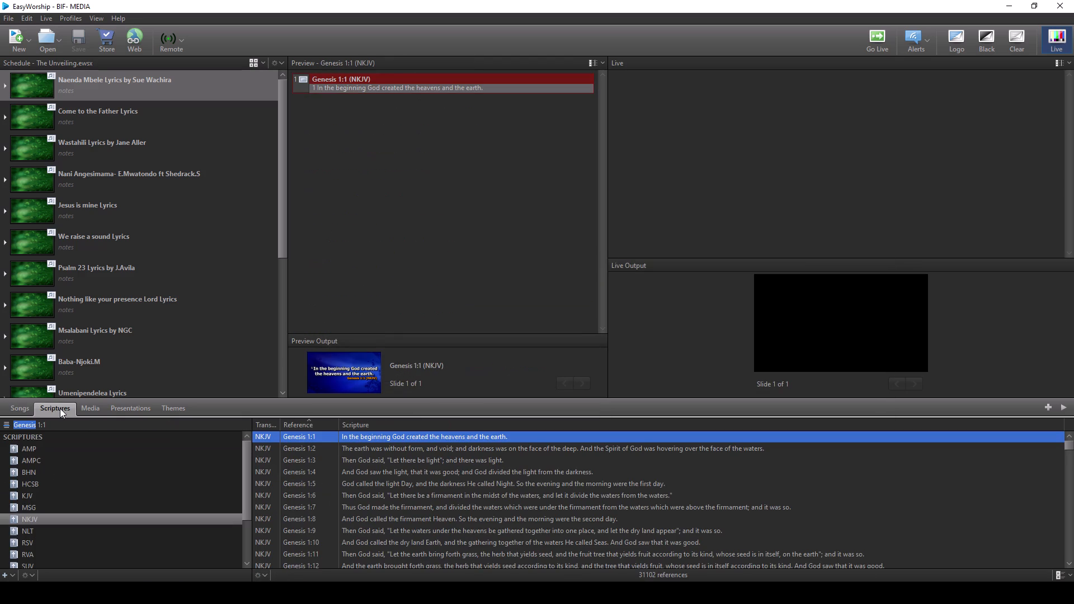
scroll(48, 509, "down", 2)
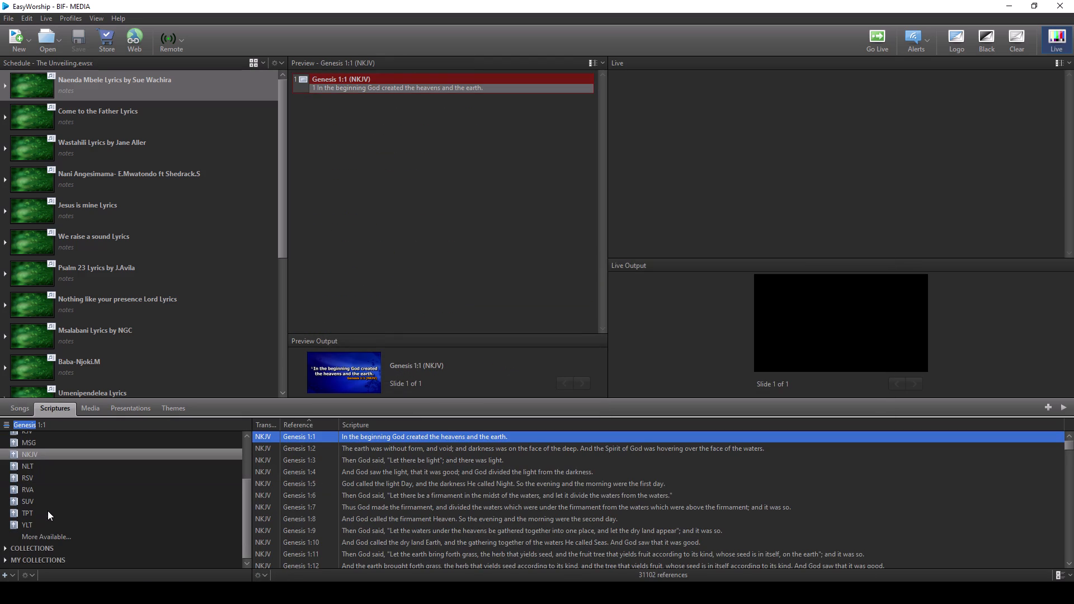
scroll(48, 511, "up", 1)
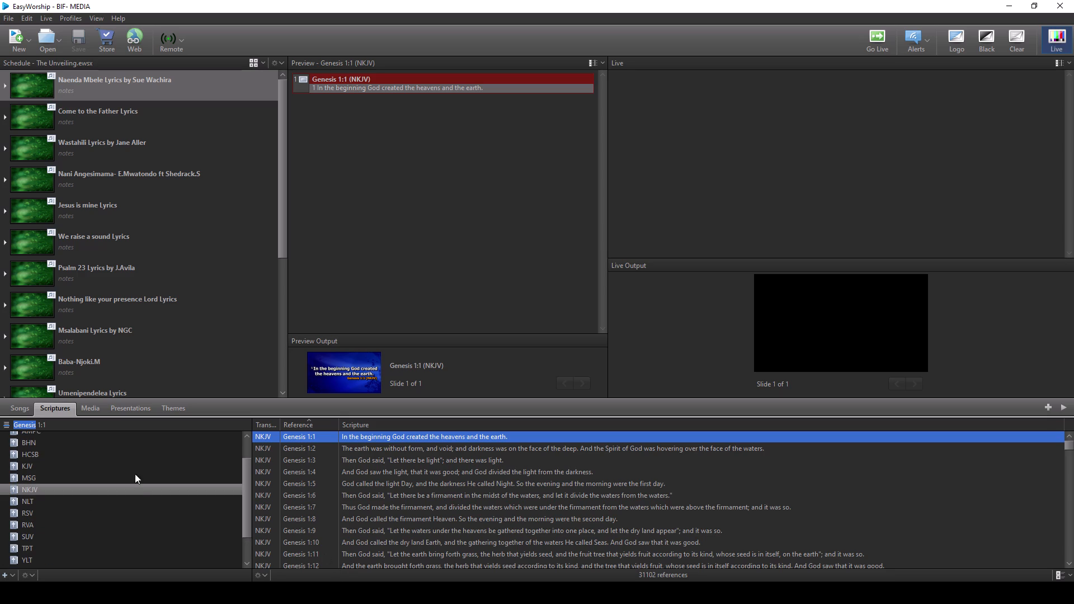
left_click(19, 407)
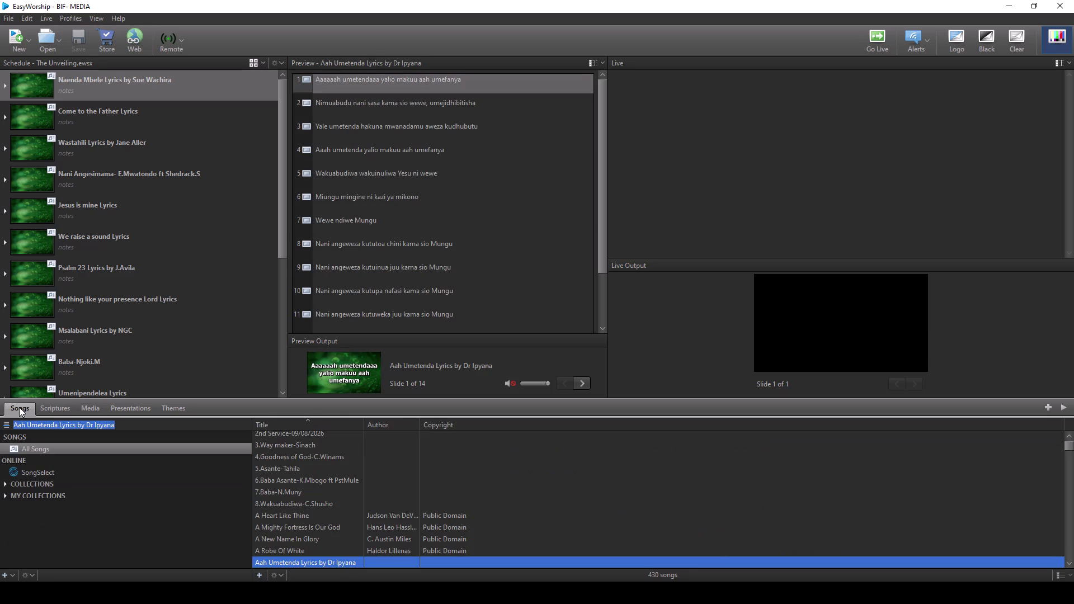
Add Aah Umetenda Lyrics by Dr Ipyana to the end of The Unveiling schedule, after Nashangilia Lyrics, and save the schedule.
left_click_drag(282, 243, 285, 275)
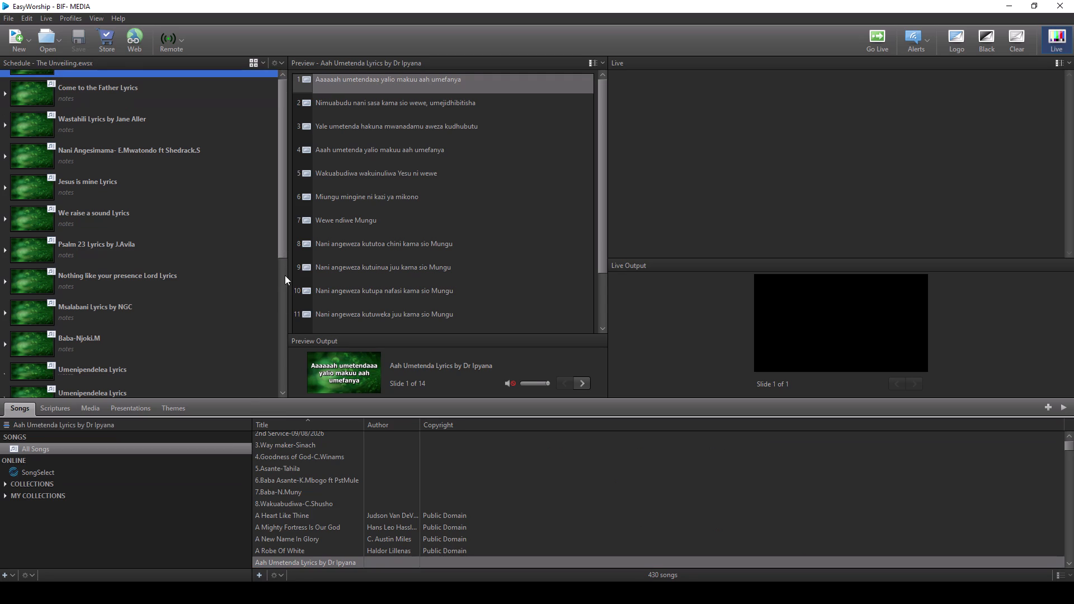
left_click_drag(285, 275, 286, 417)
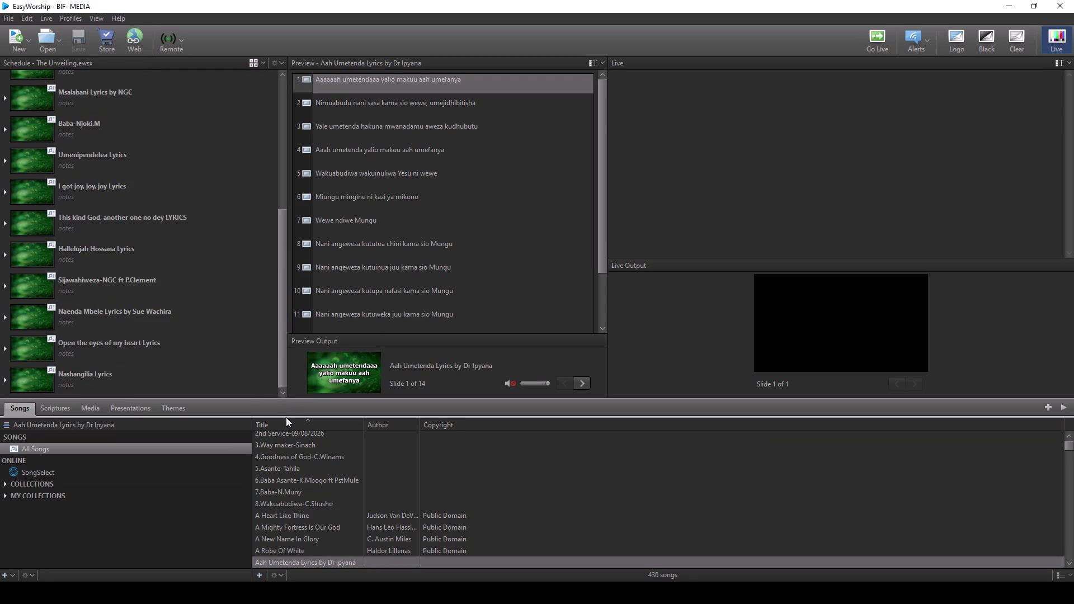
left_click_drag(286, 417, 286, 416)
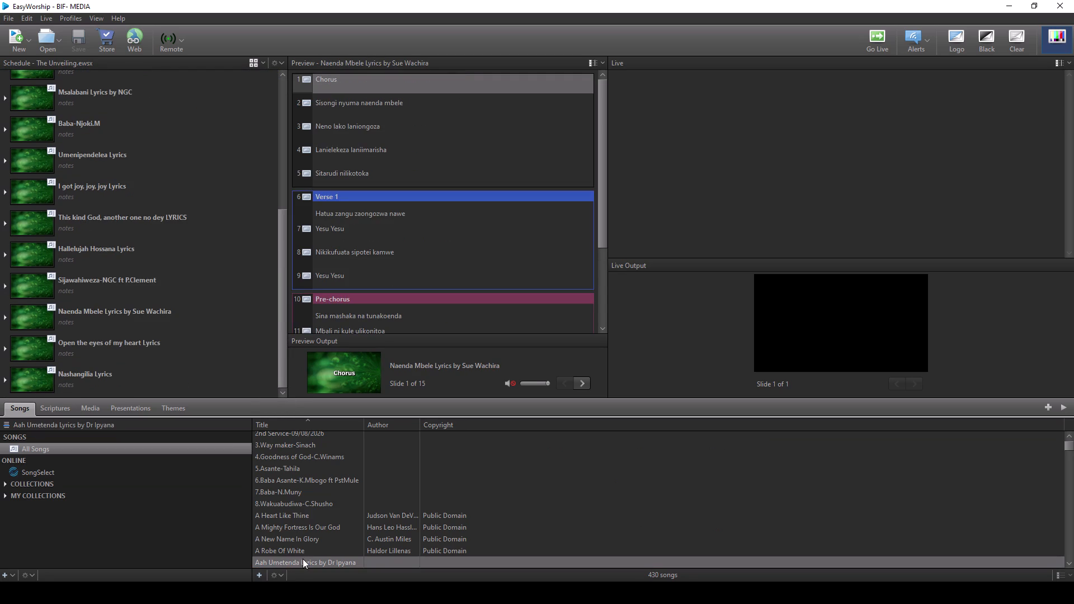
left_click(304, 563)
left_click_drag(305, 563, 275, 509)
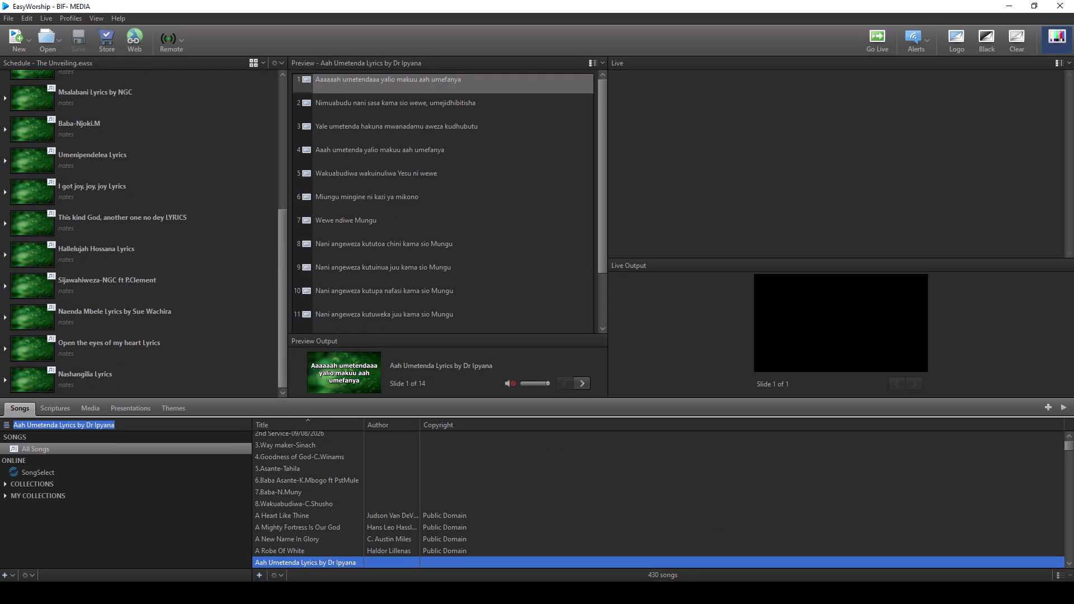
left_click_drag(275, 509, 91, 393)
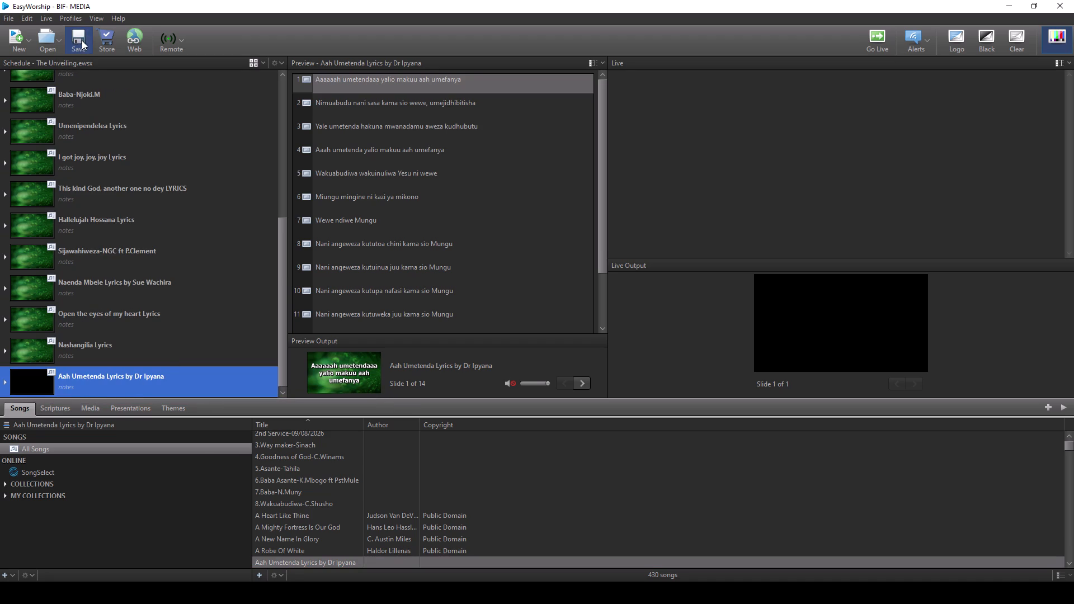
left_click(82, 40)
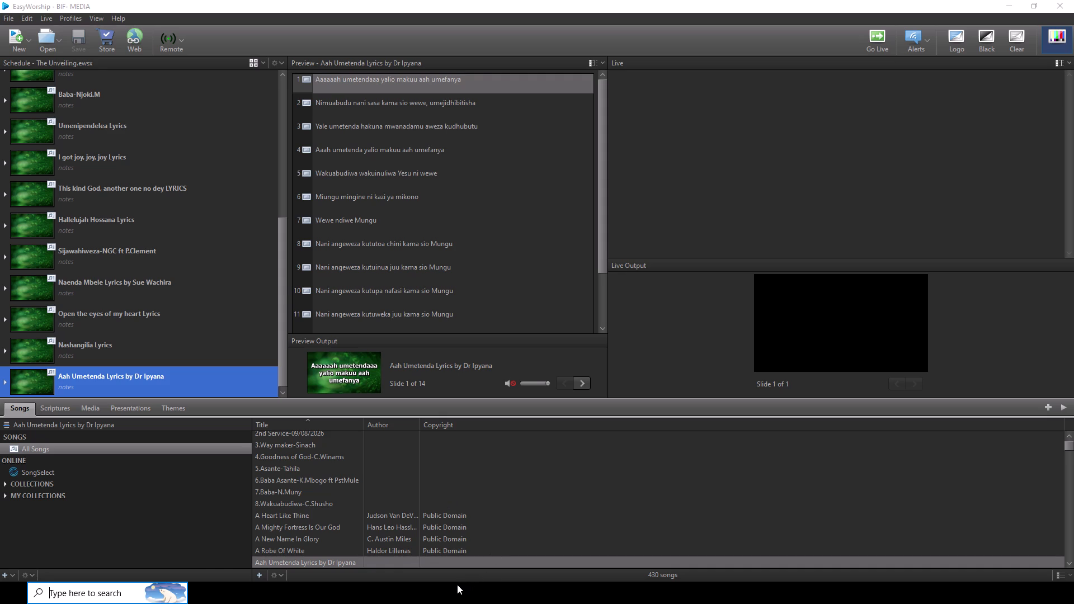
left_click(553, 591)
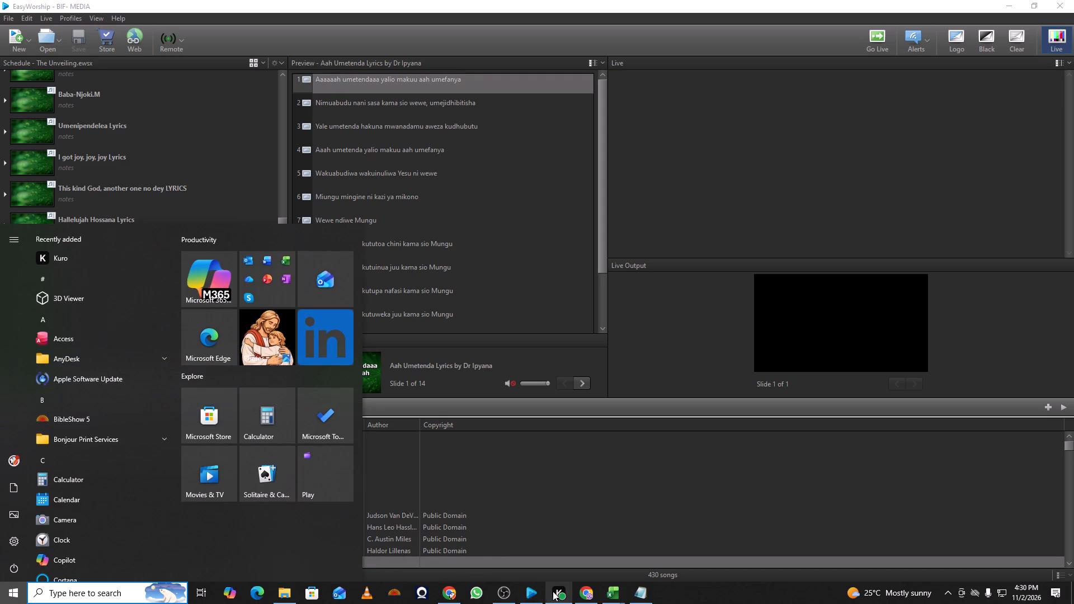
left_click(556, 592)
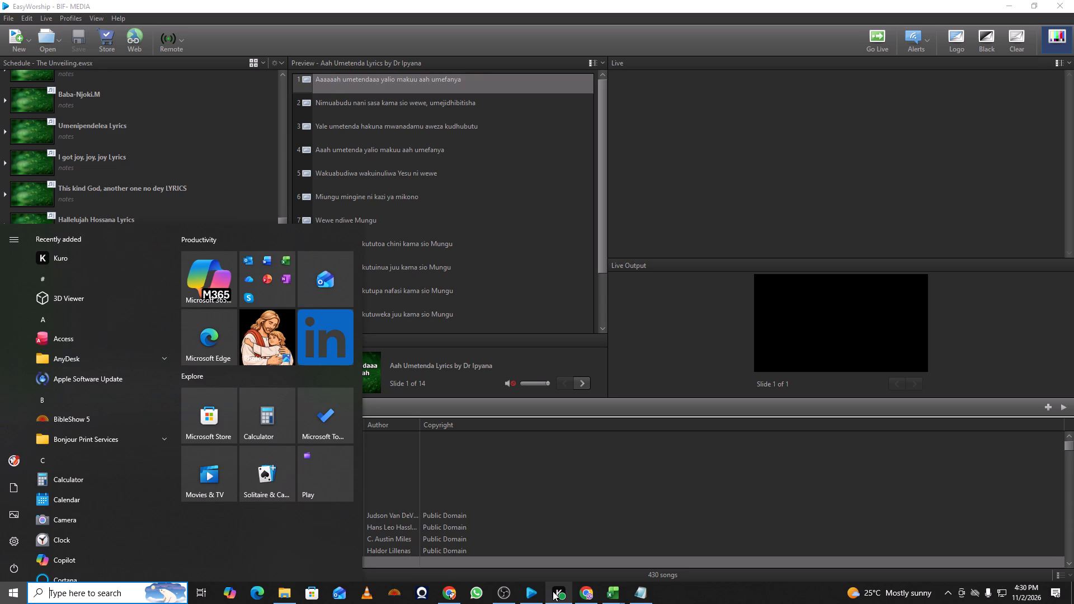
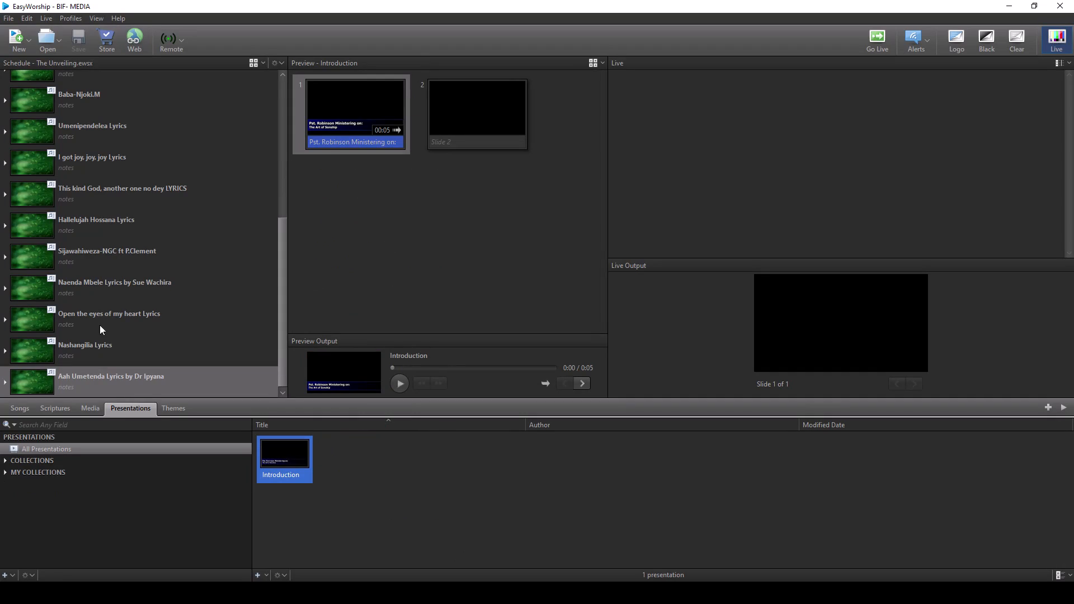
Switch the resource library from presentations back to the song library.
left_click(26, 407)
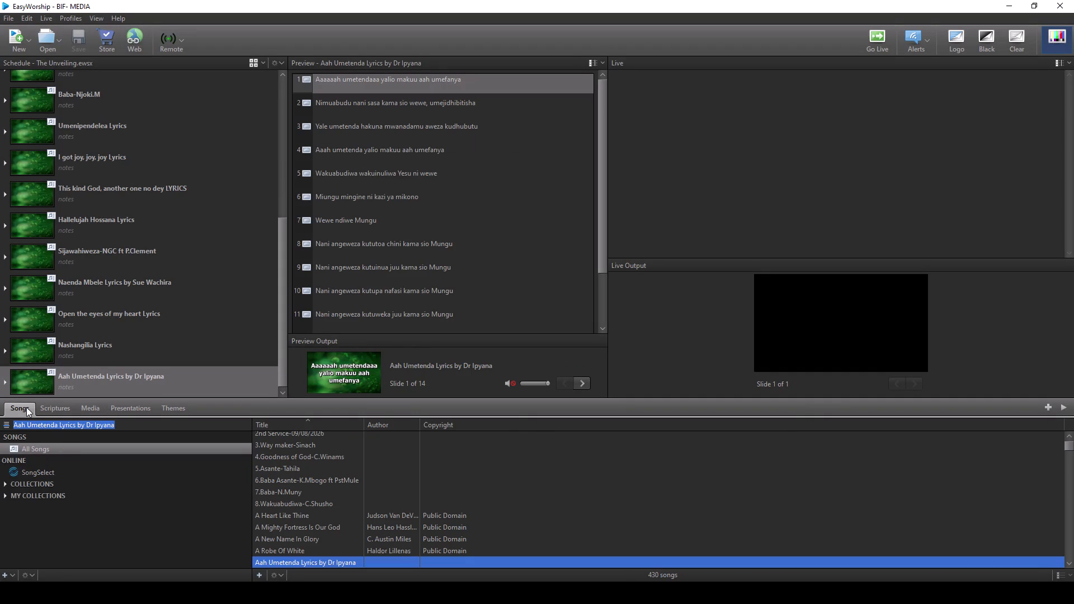
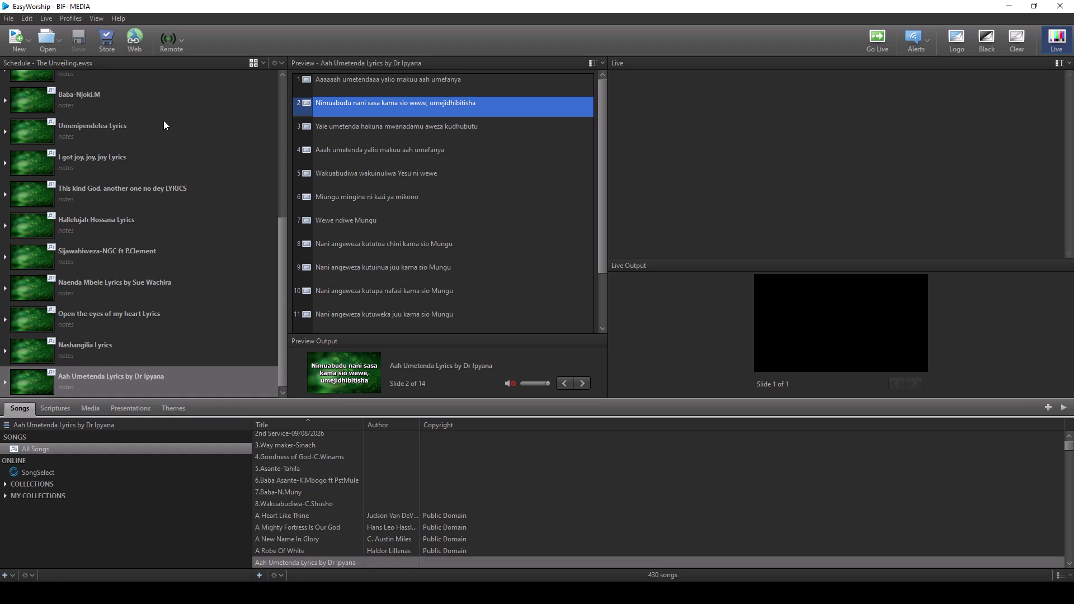
Create a new song titled SLOWSET with a single slide reading SLOWSET.
left_click_drag(279, 241, 288, 95)
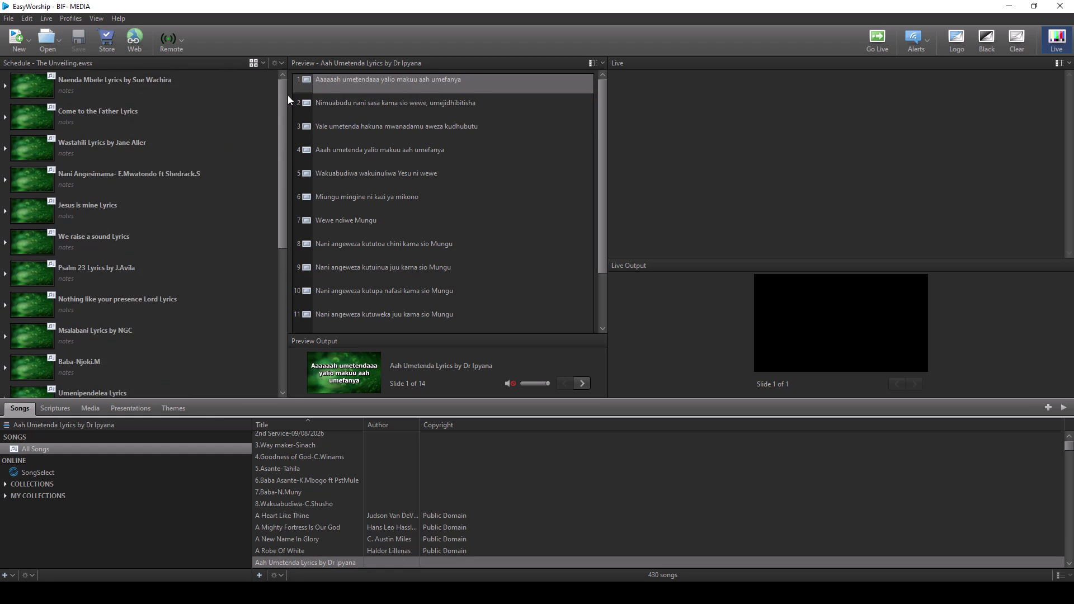
left_click(25, 43)
left_click(62, 70)
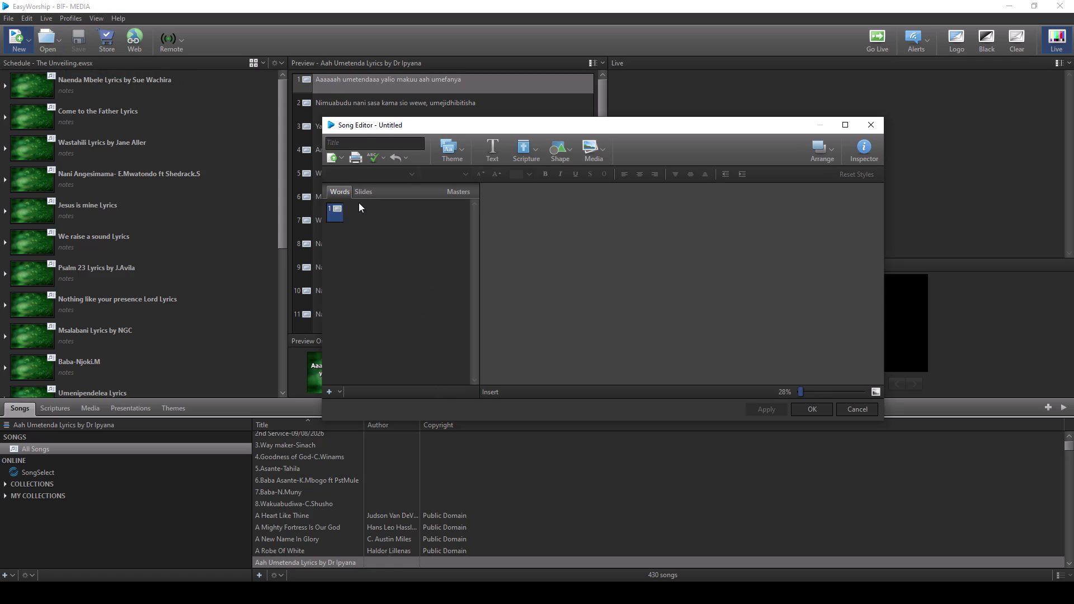
left_click(362, 141)
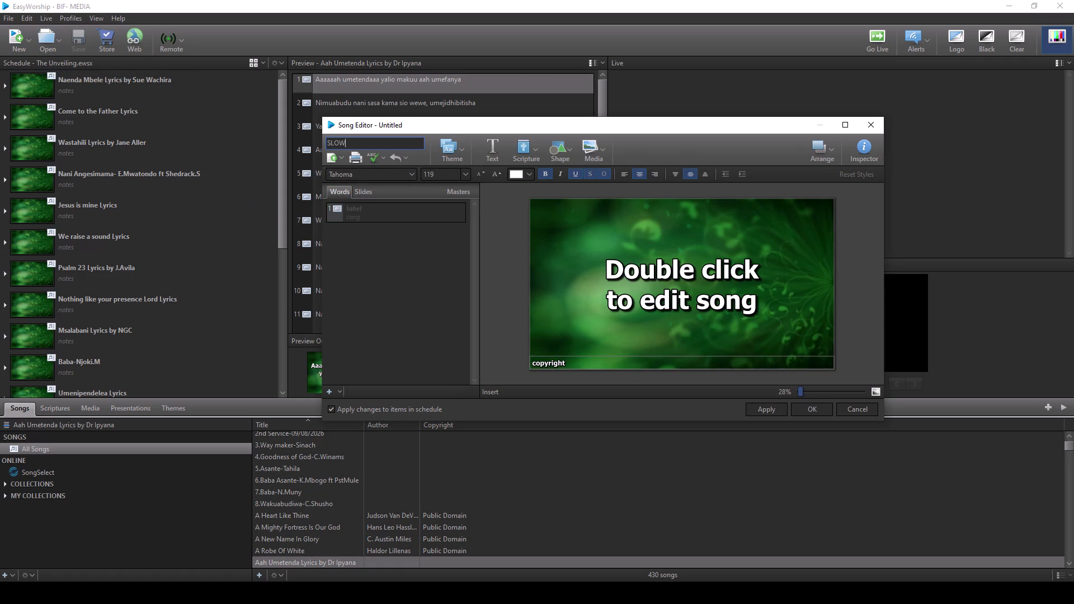
type("SET")
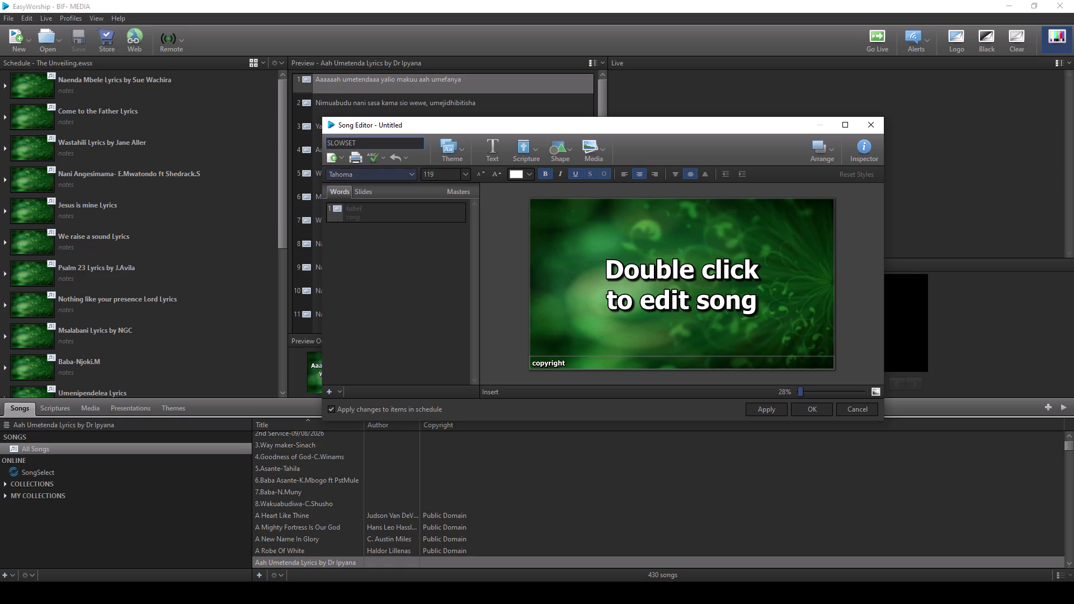
left_click(389, 219)
type("SLOWSET")
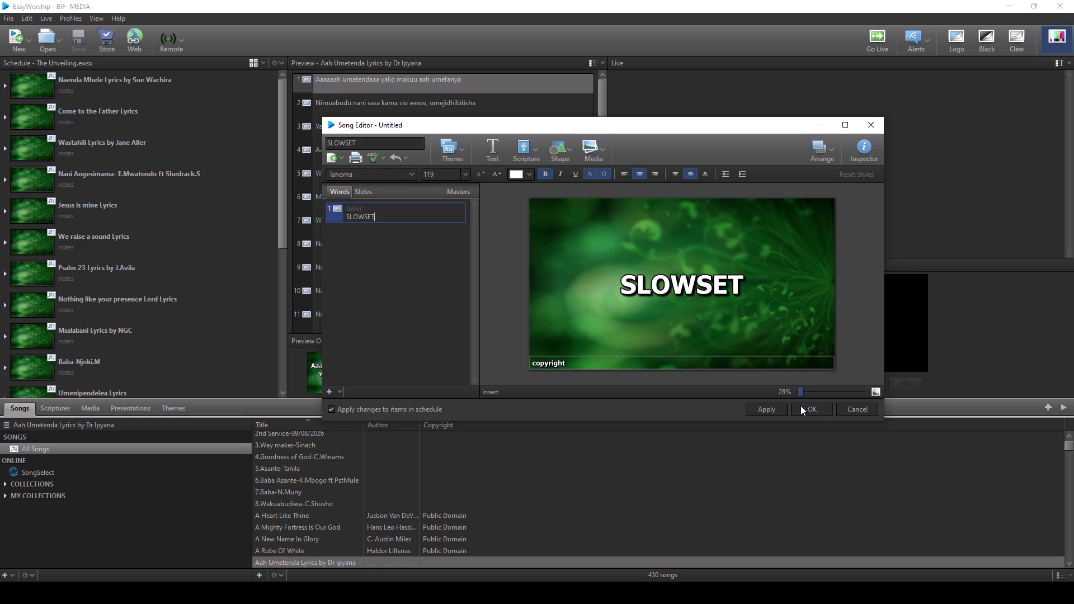
left_click(800, 409)
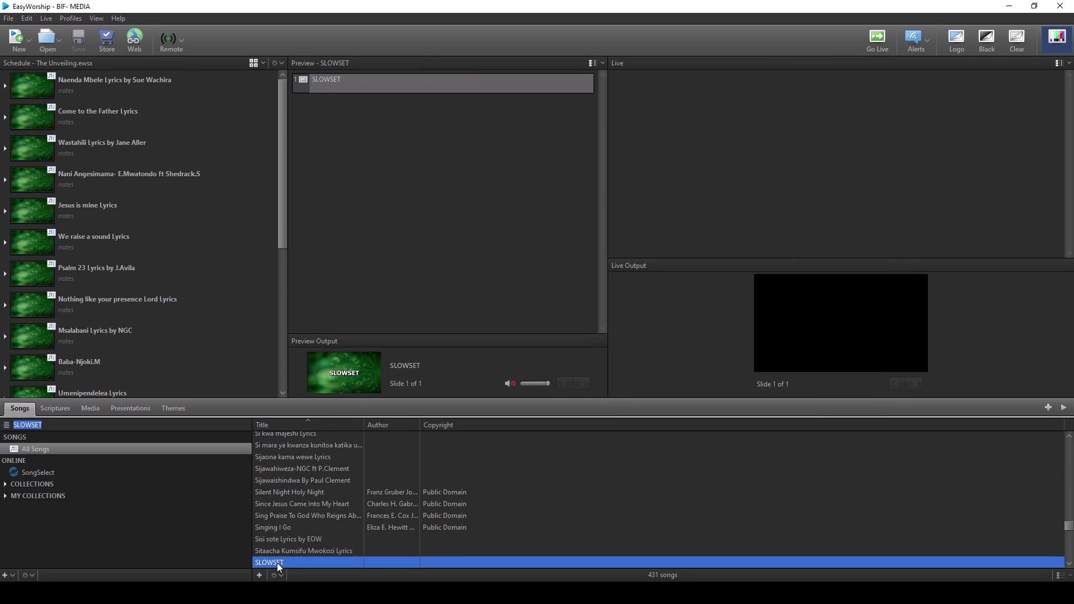
Add the SLOWSET song as the first item of The Unveiling schedule and save the schedule.
left_click_drag(277, 563, 86, 88)
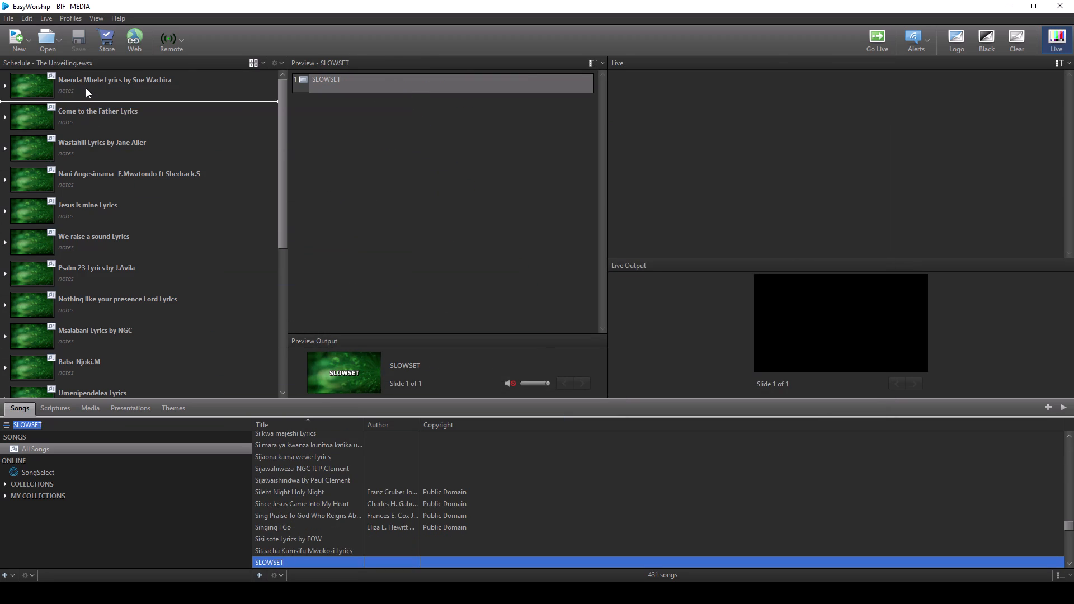
right_click(177, 117)
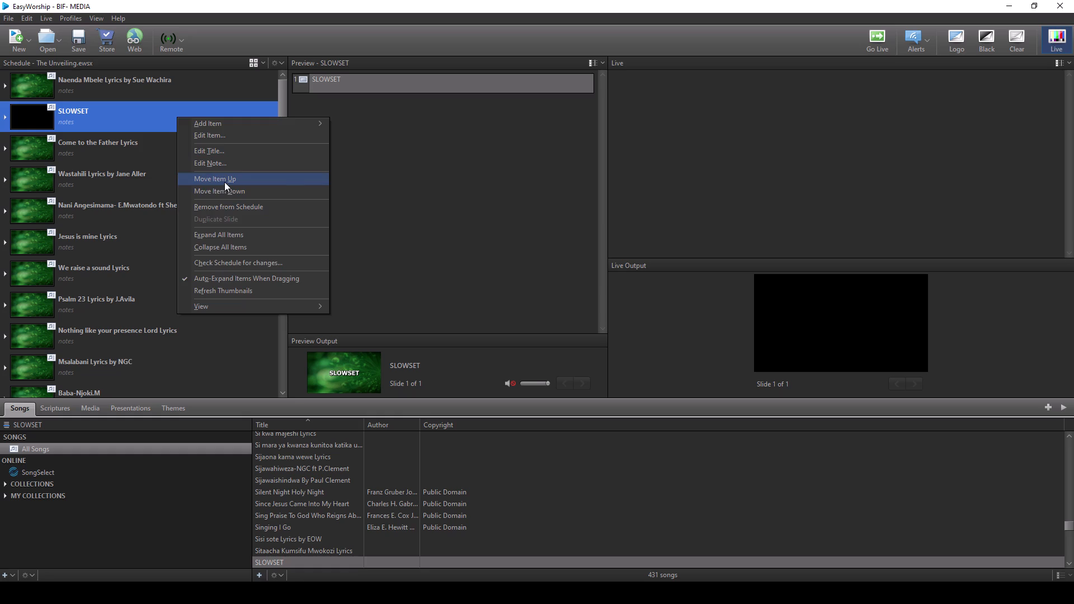
left_click(224, 182)
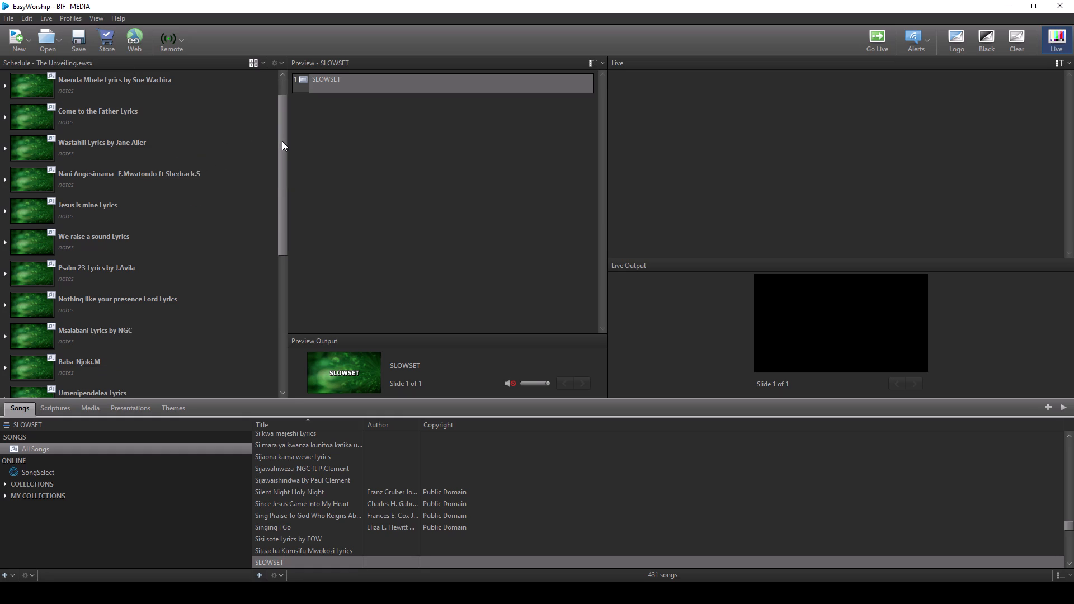
left_click_drag(282, 140, 278, 89)
left_click(83, 43)
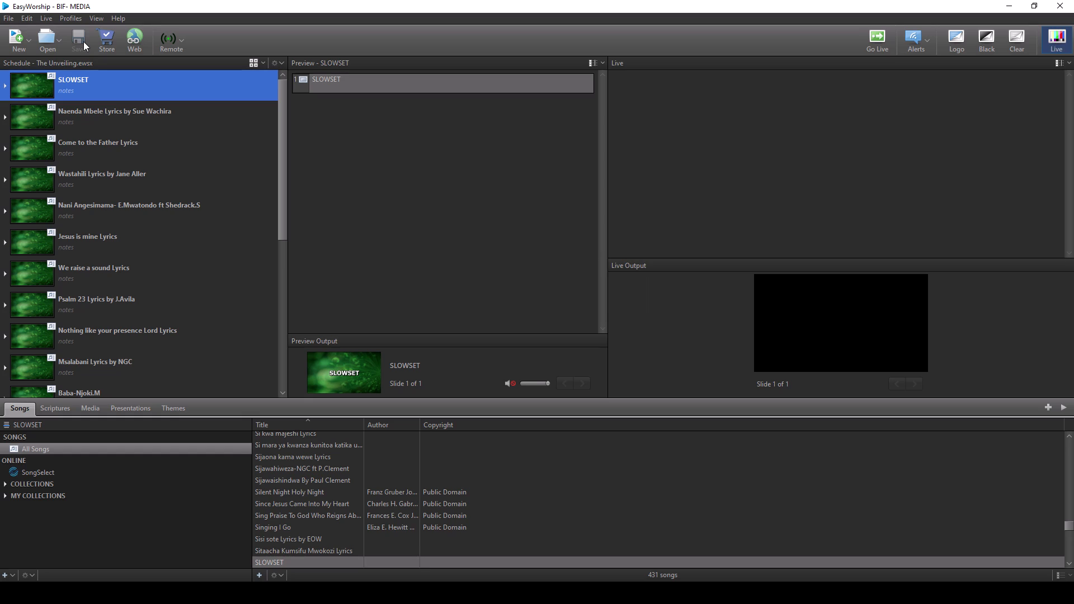
Move Come to the Father Lyrics and Wastahili Lyrics by Jane Aller, in that order, directly below SLOWSET in the schedule.
left_click(94, 144)
left_click_drag(94, 144, 97, 108)
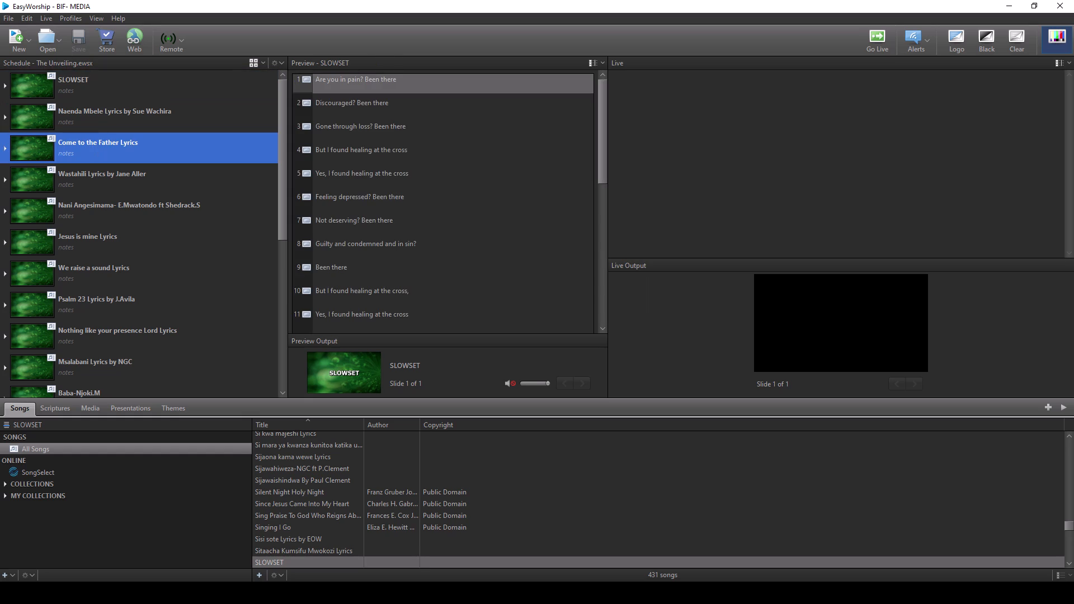
left_click_drag(97, 108, 97, 107)
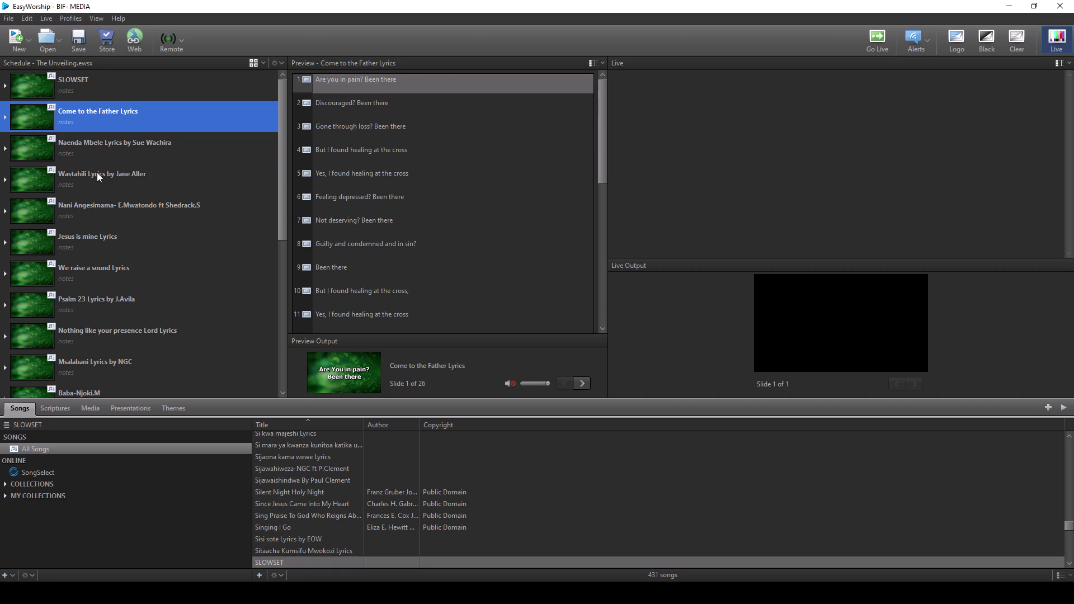
left_click_drag(101, 176, 101, 145)
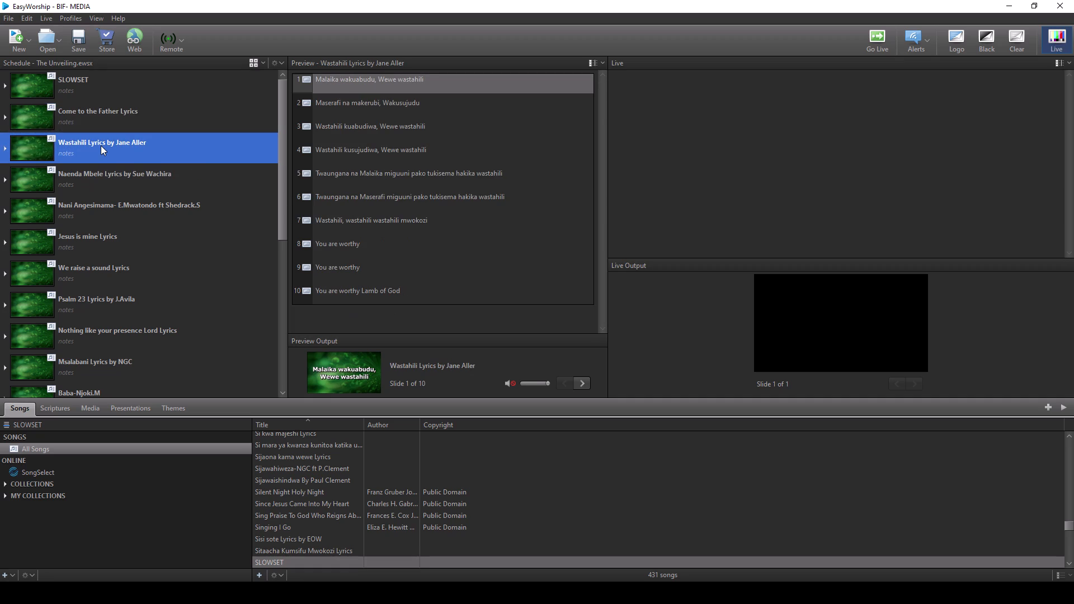
Move Nani Angesimama- E.Mwatondo ft Shedrack.S above Naenda Mbele Lyrics in the schedule, keeping the song items collapsed.
left_click_drag(103, 206, 106, 178)
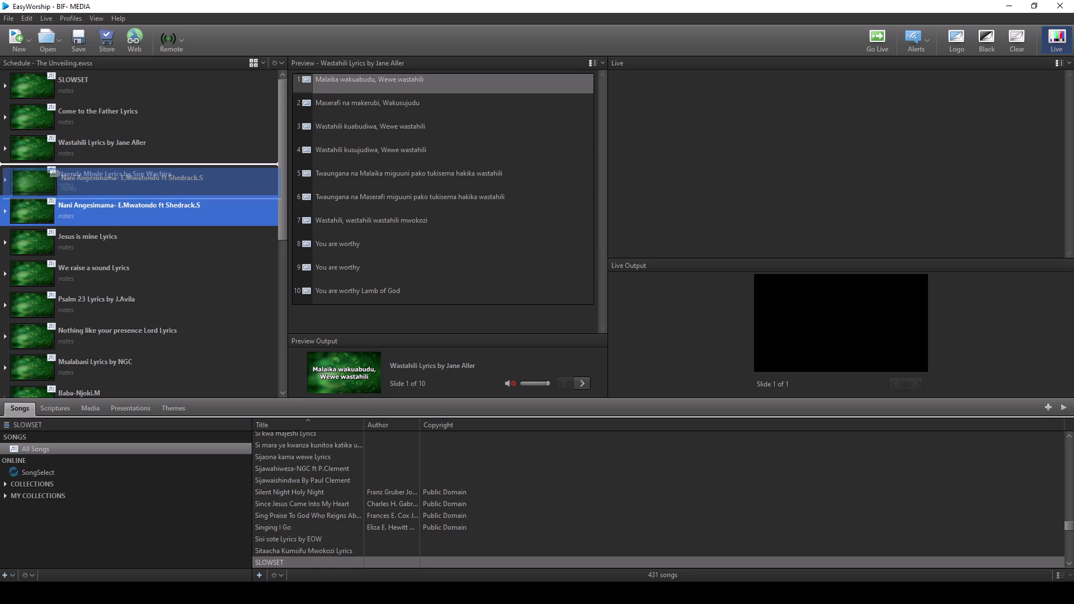
left_click_drag(106, 178, 107, 175)
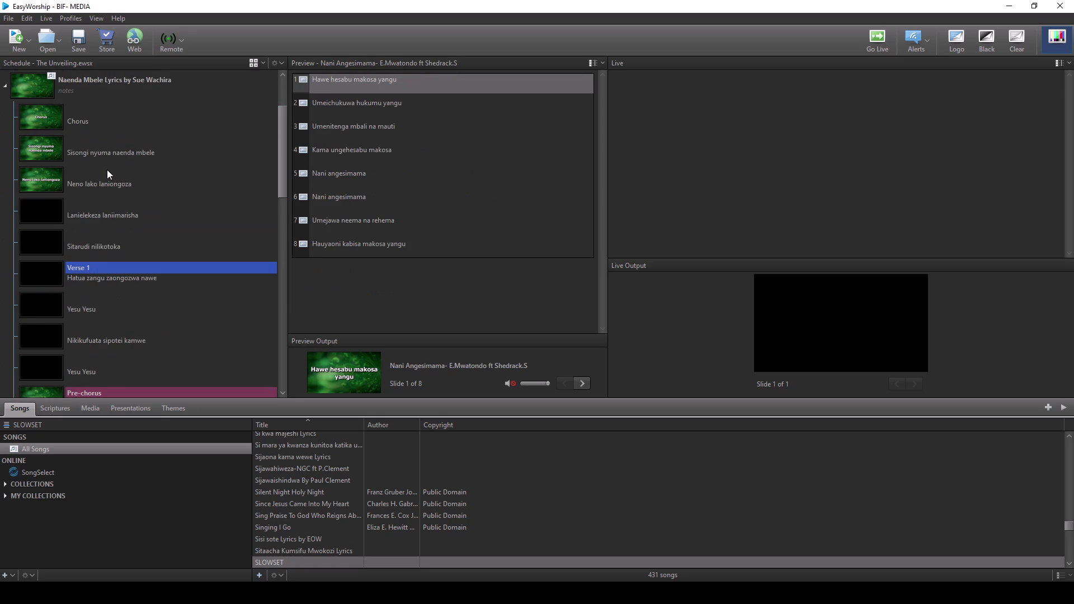
scroll(91, 154, "up", 2)
left_click(4, 153)
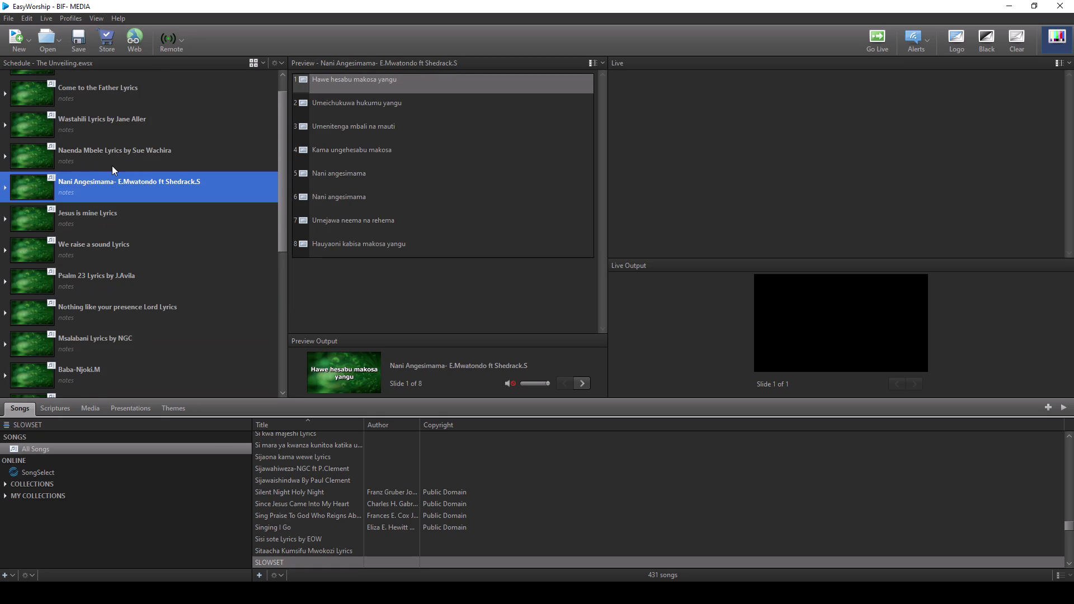
scroll(112, 166, "up", 1)
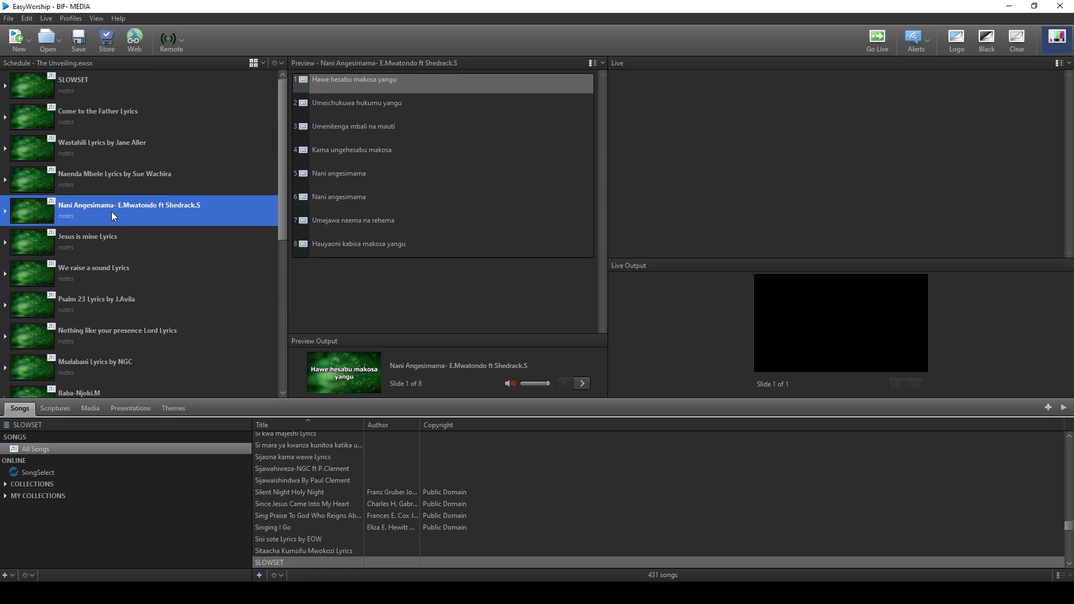
left_click_drag(111, 211, 111, 180)
left_click_drag(111, 180, 111, 167)
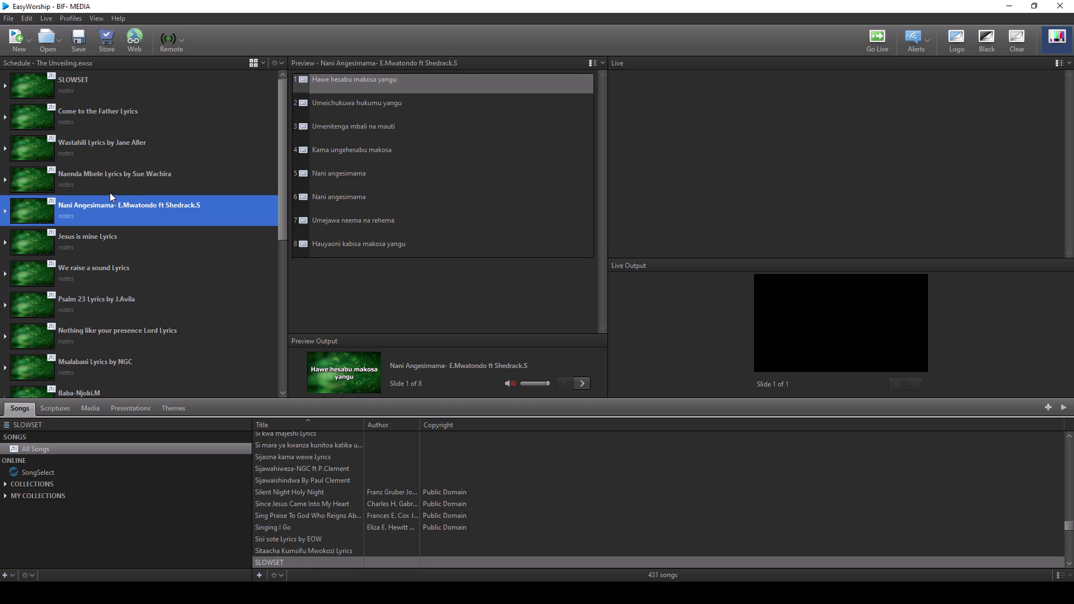
right_click(110, 196)
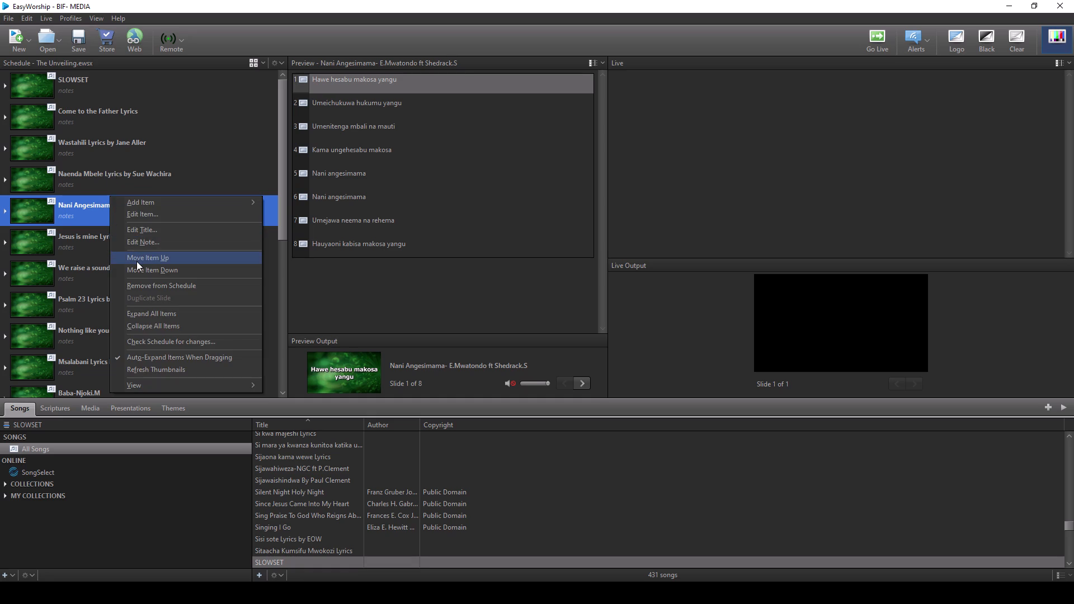
left_click(136, 261)
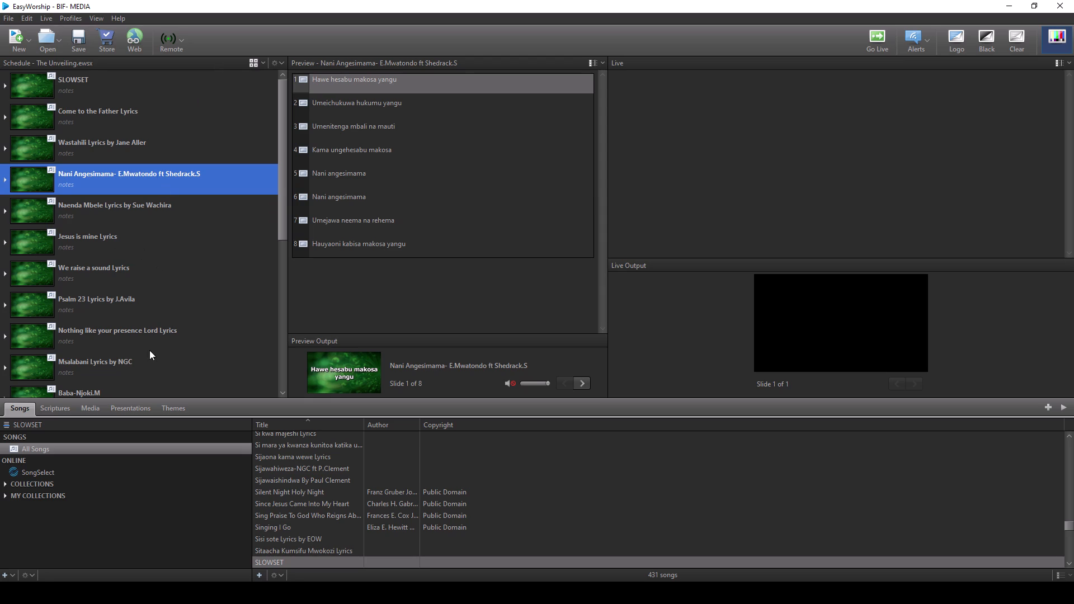
Move Nothing like your presence Lord Lyrics directly below Nani Angesimama in the schedule.
left_click(154, 334)
left_click_drag(155, 333, 153, 292)
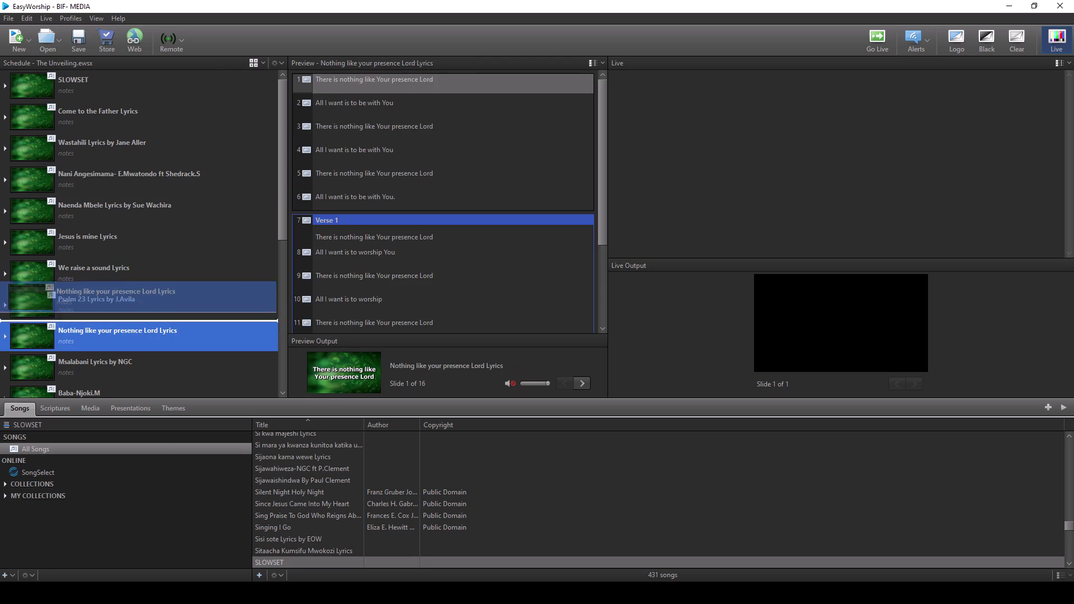
left_click_drag(153, 292, 137, 204)
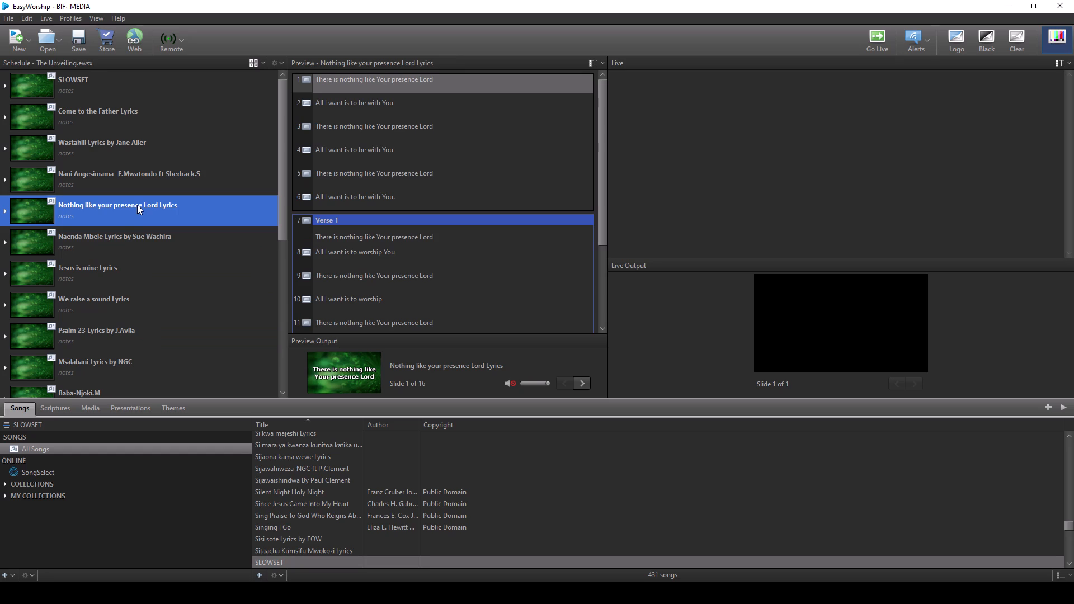
Move Psalm 23 Lyrics by J.Avila directly below Nothing like your presence Lord Lyrics and save the schedule.
left_click(114, 331)
left_click_drag(114, 331, 128, 237)
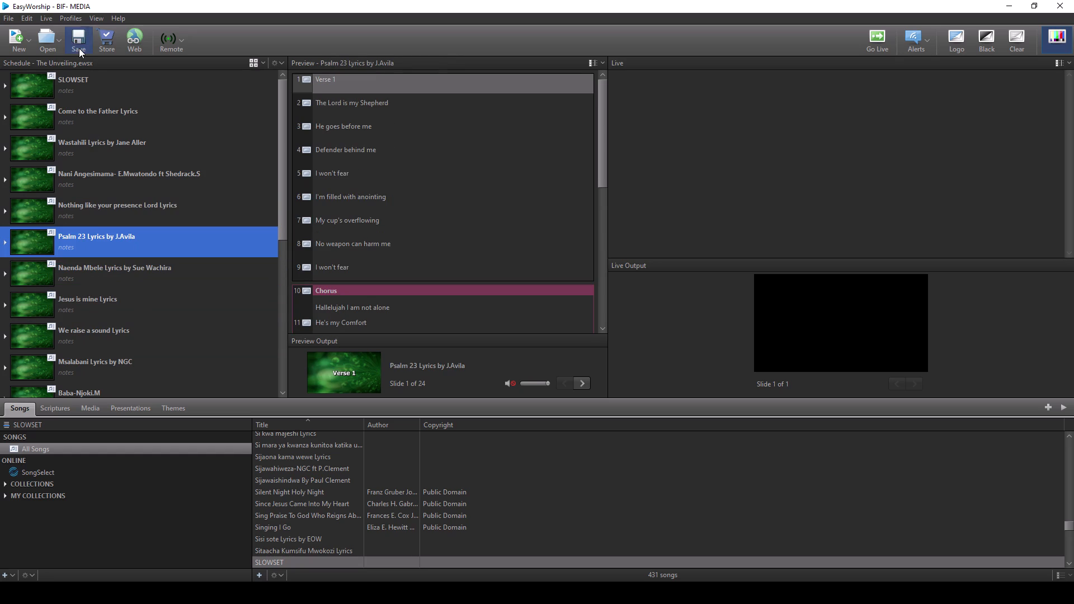
left_click(79, 48)
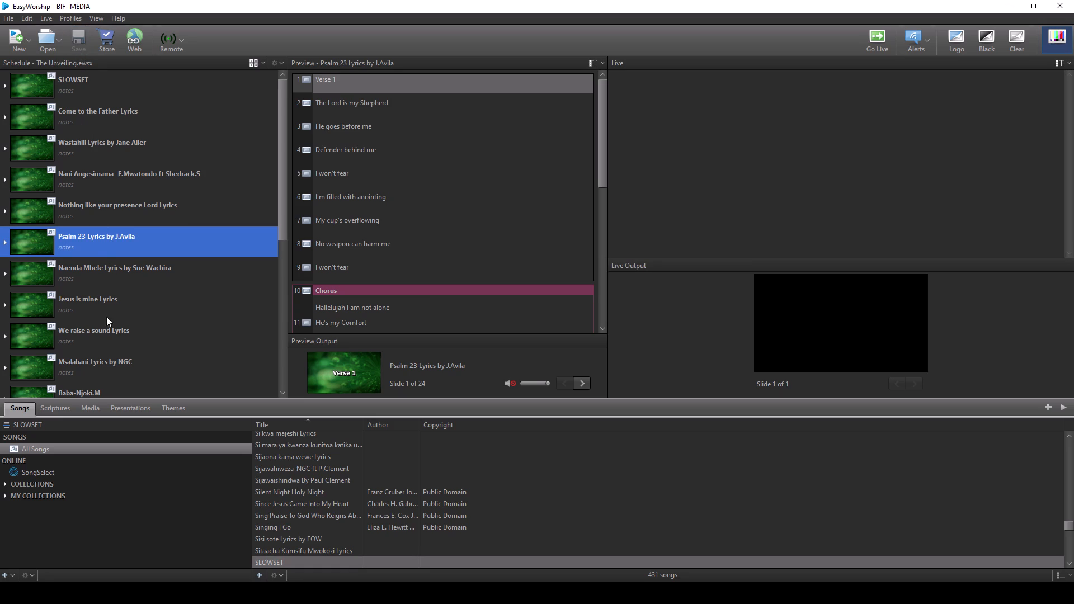
Move We raise a sound Lyrics directly below Psalm 23 Lyrics, keeping the song items collapsed, and save the schedule.
left_click_drag(105, 331, 120, 272)
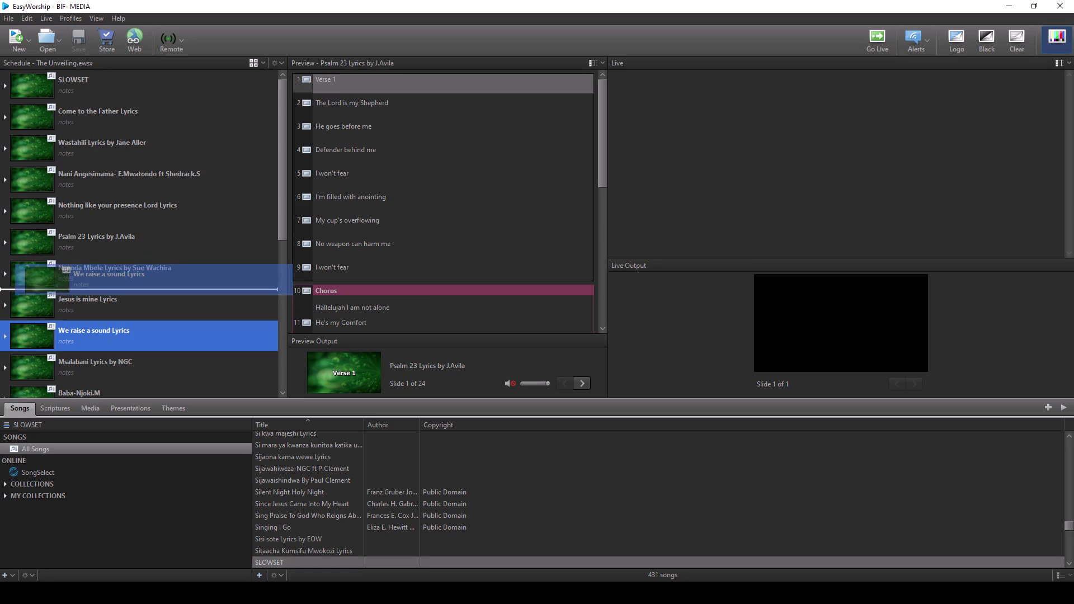
left_click_drag(120, 272, 122, 267)
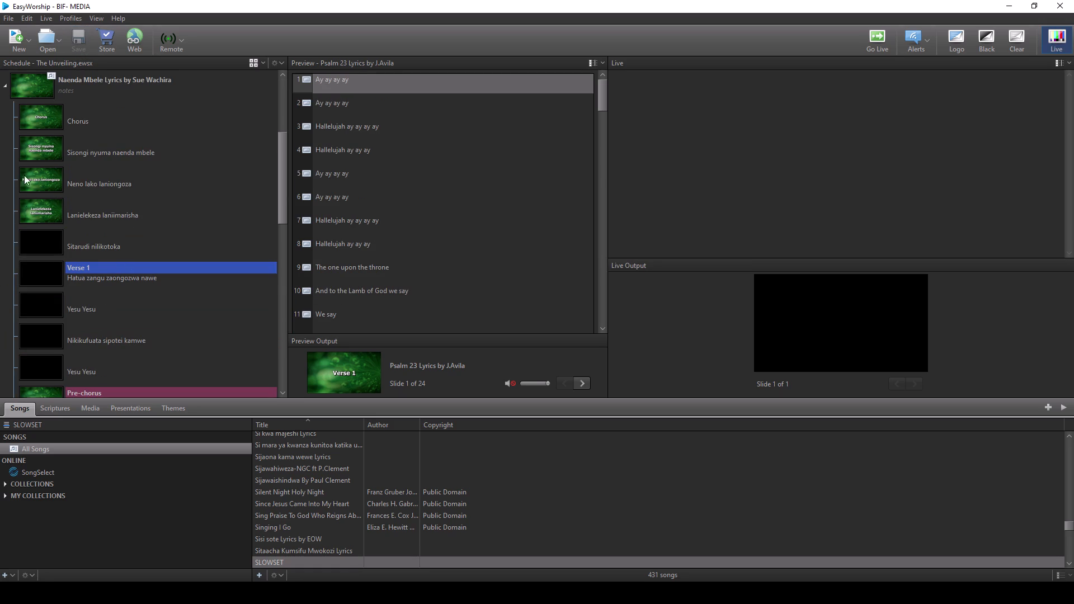
left_click(2, 86)
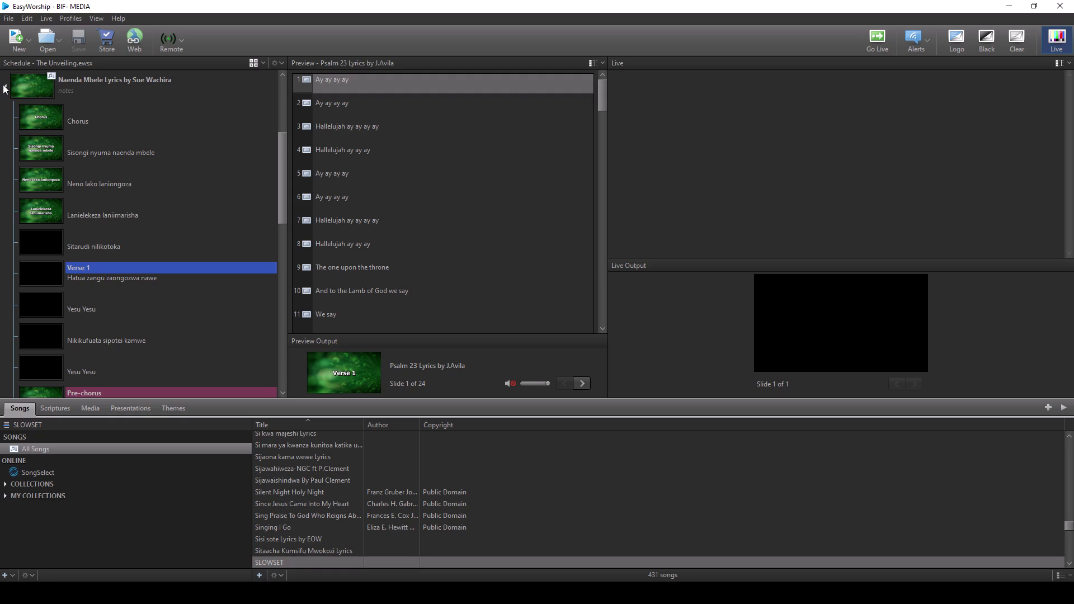
left_click(3, 84)
scroll(58, 158, "up", 5)
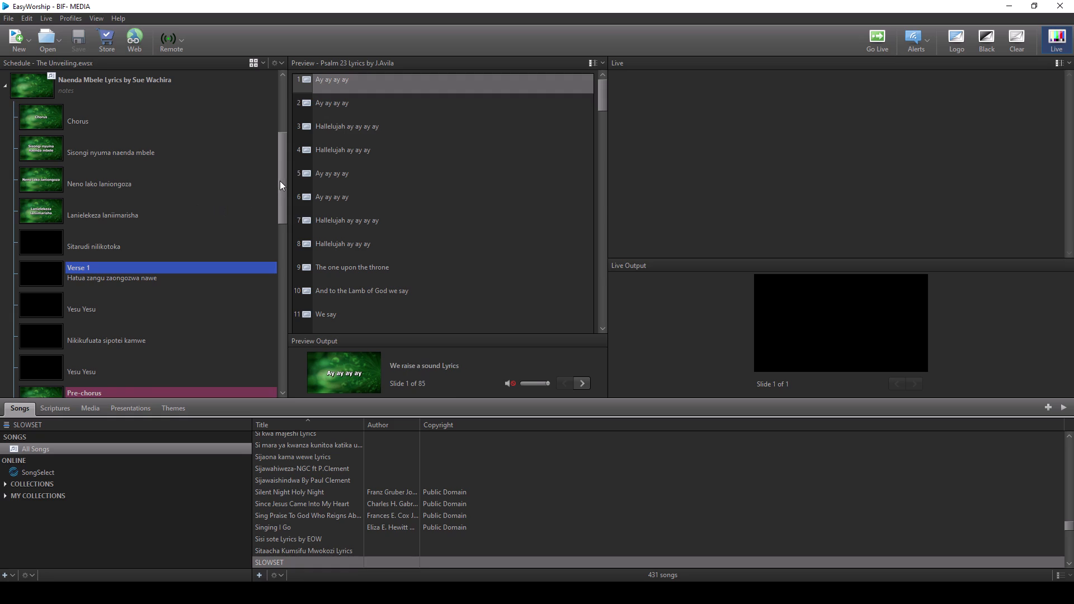
left_click_drag(282, 175, 282, 153)
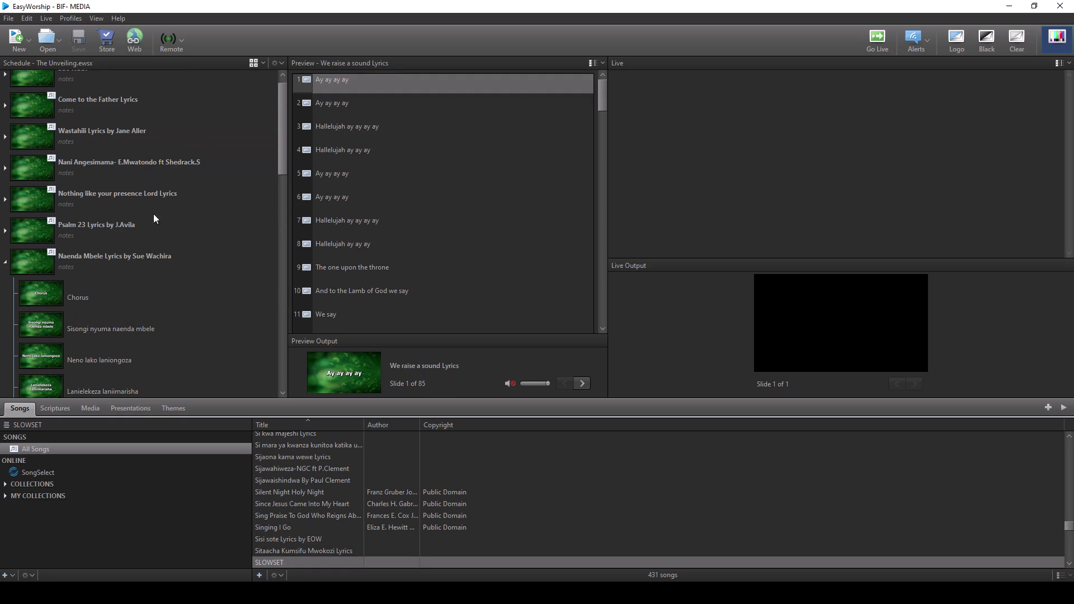
left_click(2, 259)
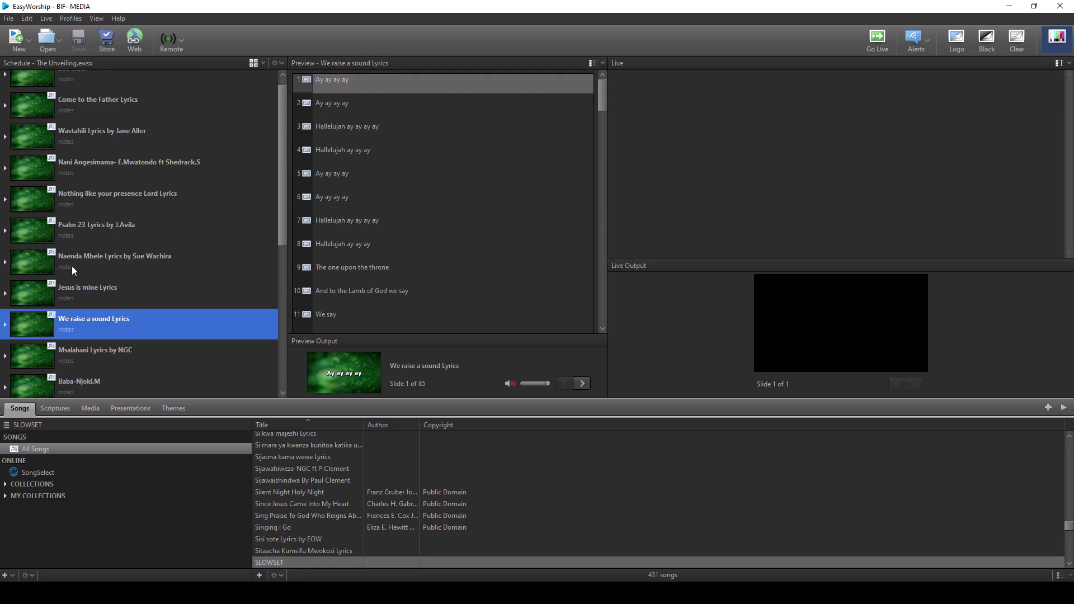
left_click_drag(282, 154, 285, 112)
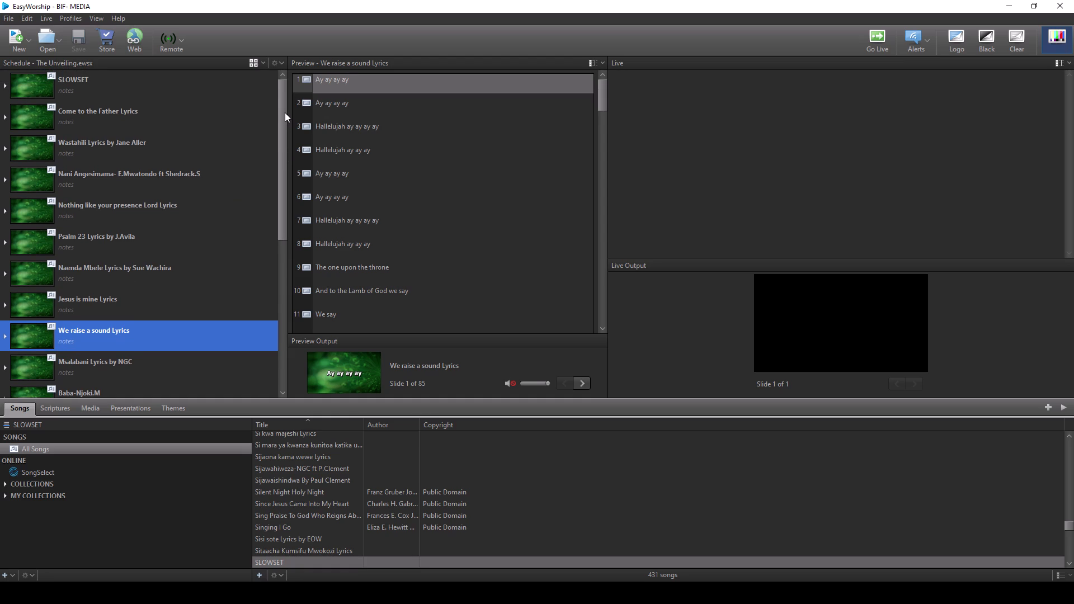
left_click_drag(285, 112, 286, 102)
left_click_drag(97, 335, 98, 273)
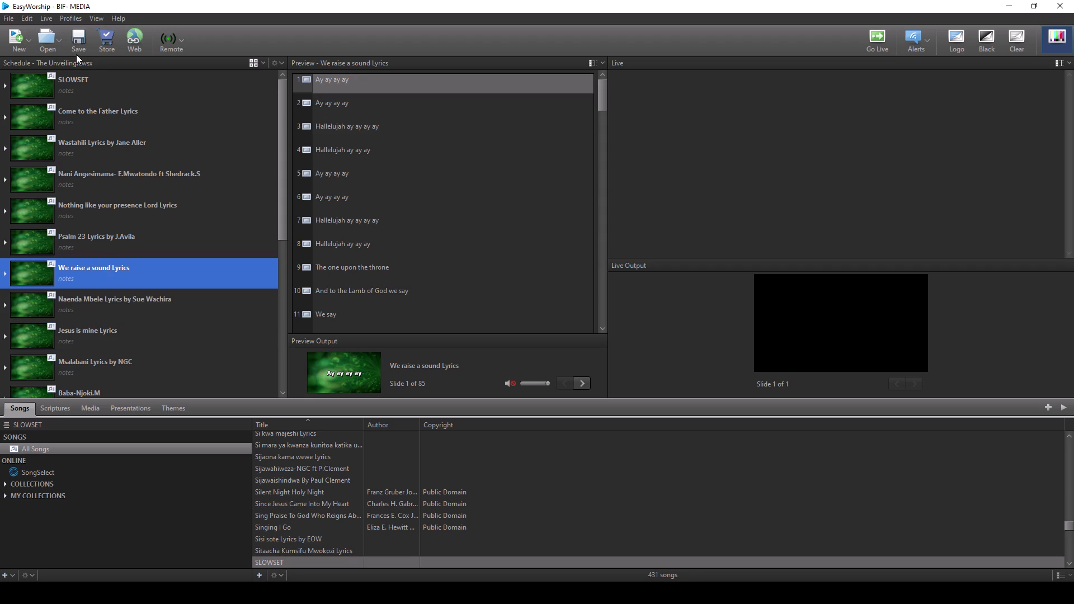
left_click(81, 39)
Create a new song titled FAST-SET with FAST-SET as its only slide text.
left_click(12, 38)
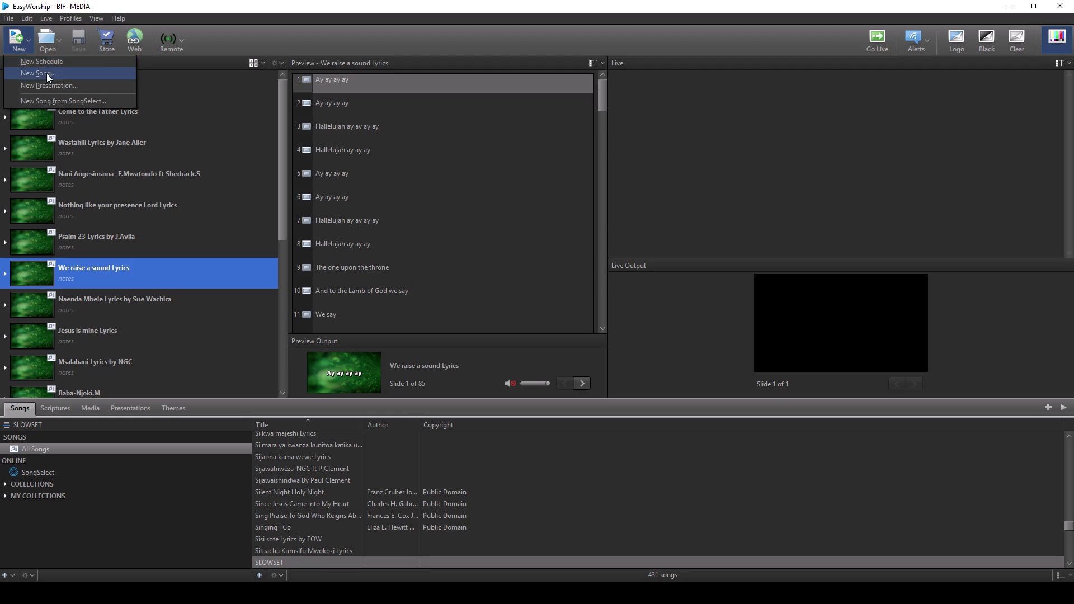
left_click(46, 73)
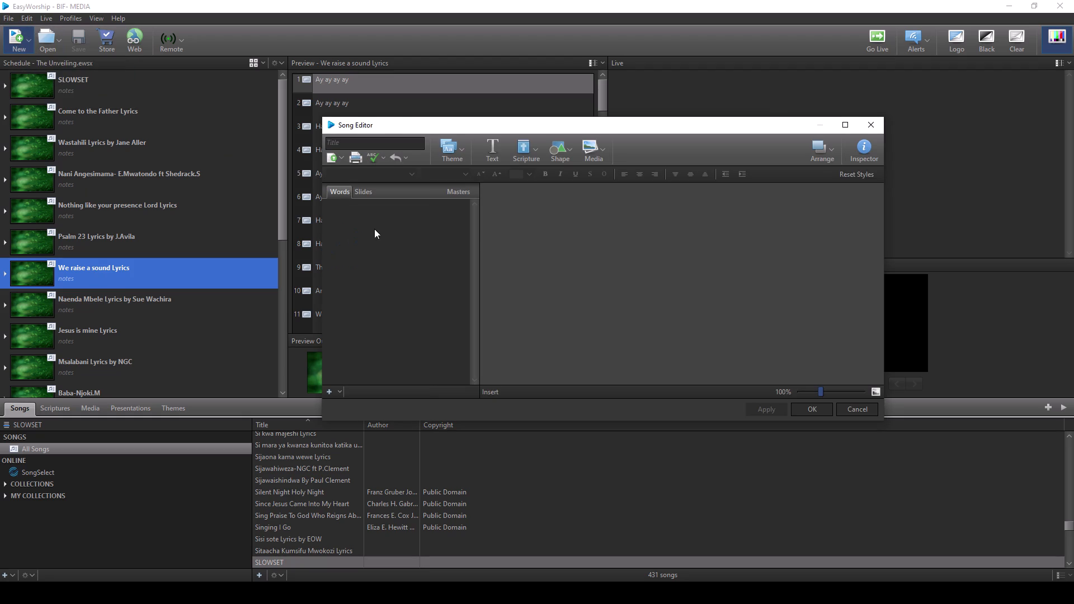
left_click(357, 143)
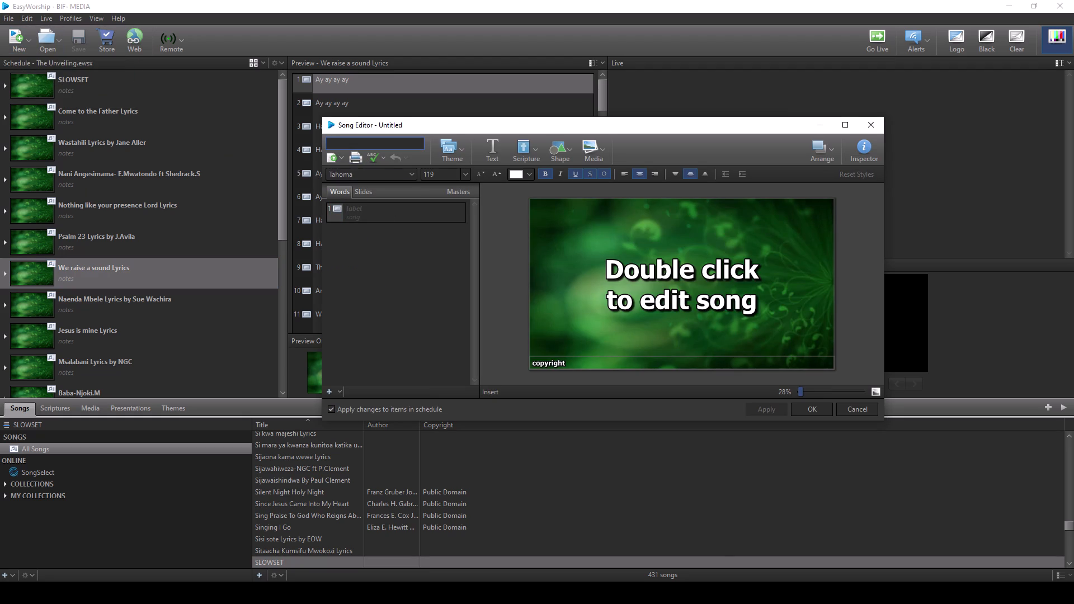
type("FAST SET")
left_click(372, 220)
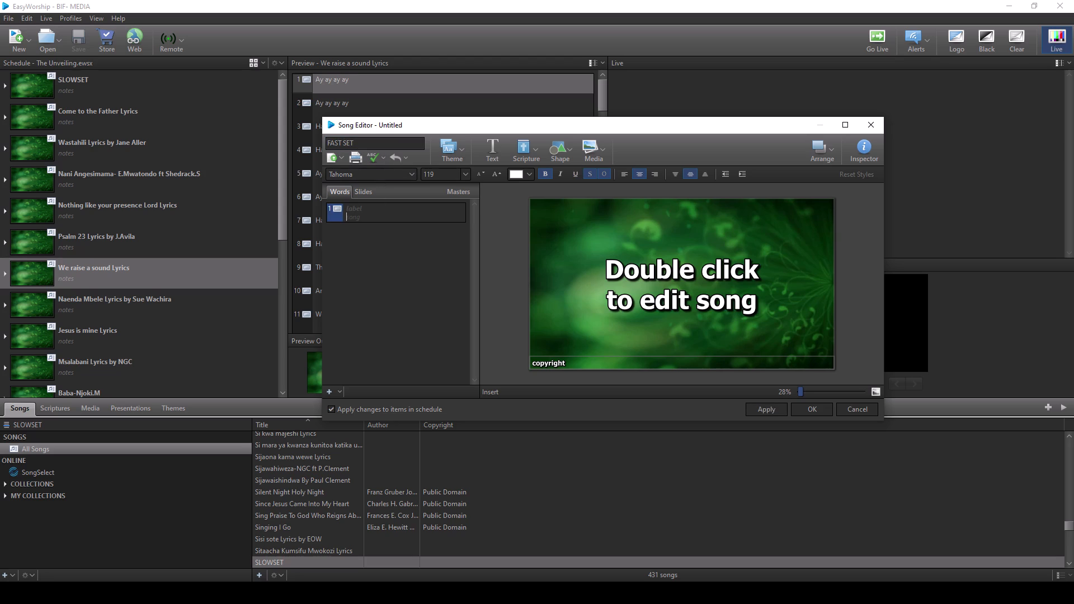
type("FAST SET")
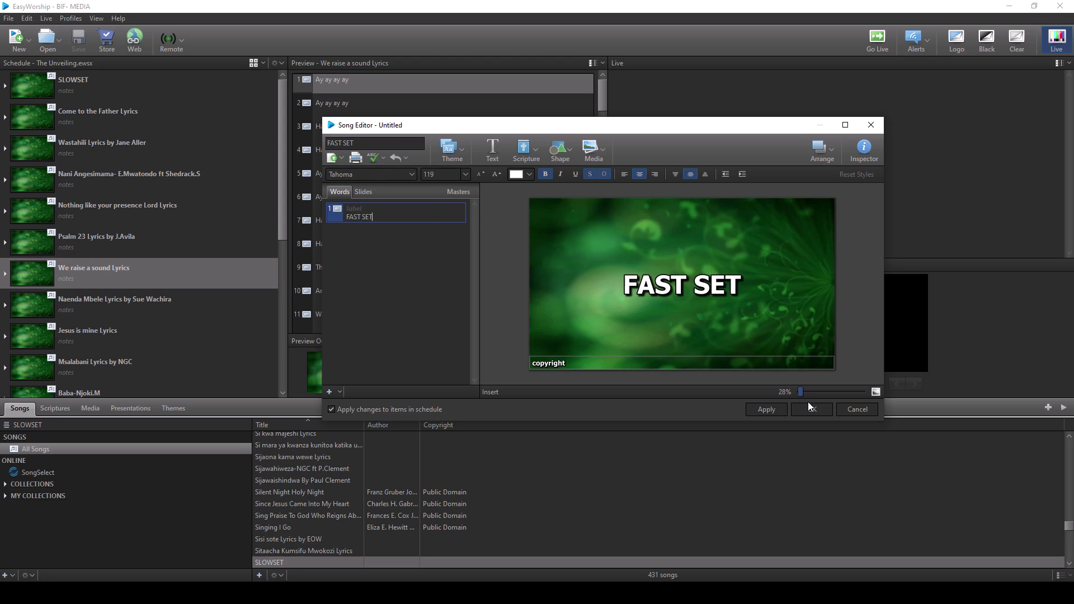
left_click(363, 214)
key("BackSpace")
left_click(342, 141)
key("BackSpace")
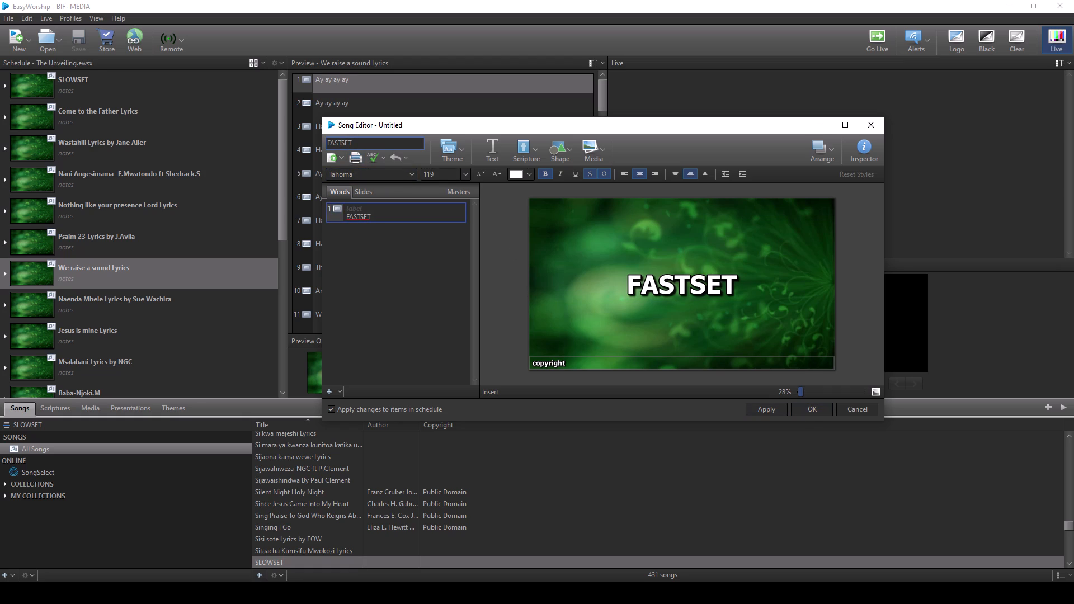
key("minus")
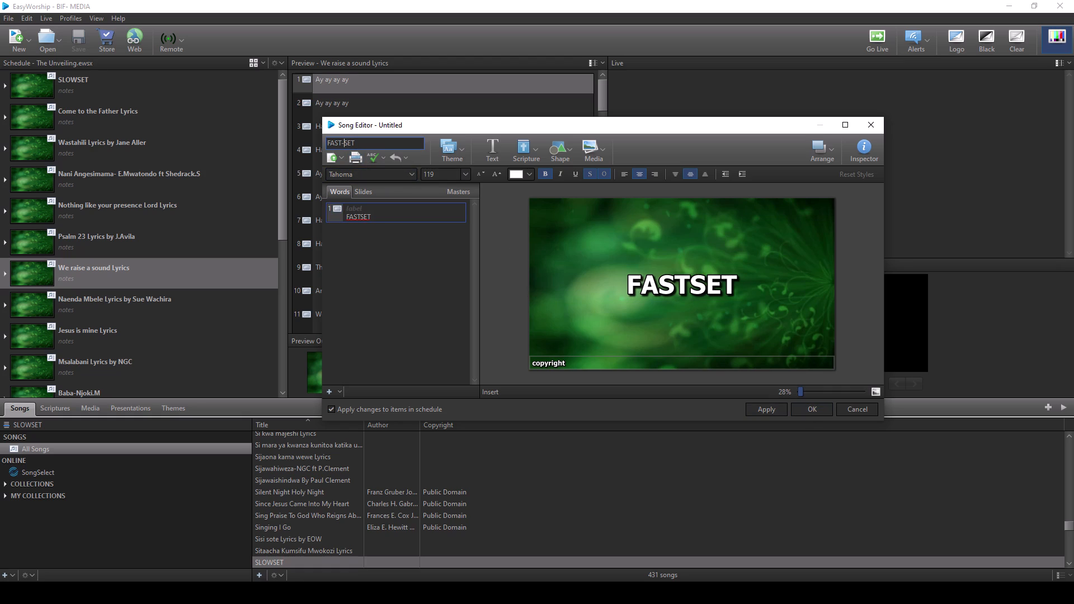
left_click(360, 216)
key("minus")
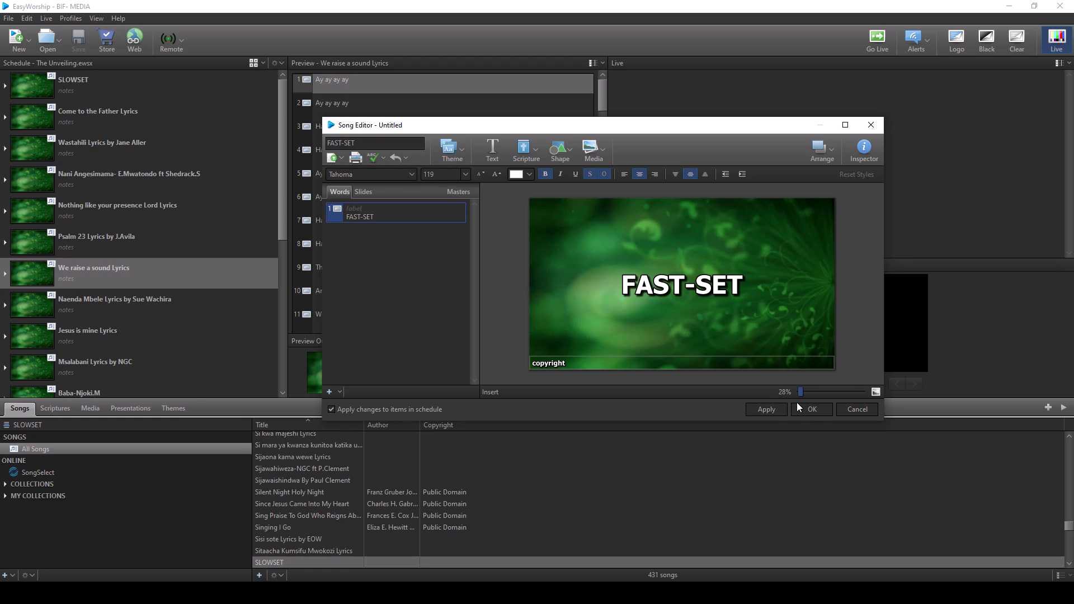
left_click(797, 402)
left_click(798, 405)
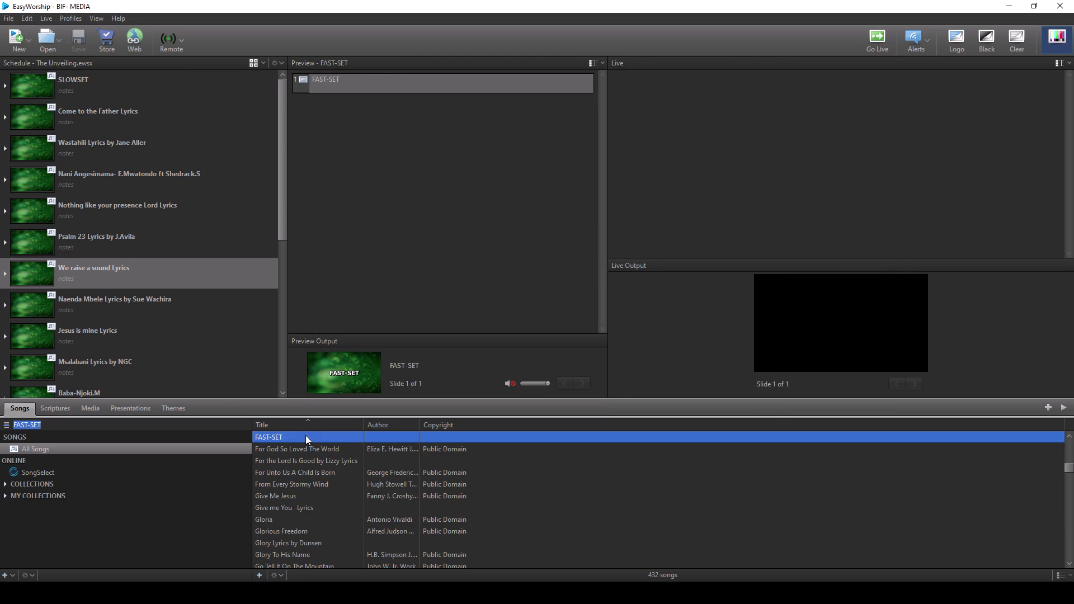
Add the FAST-SET song to the schedule directly below We raise a sound Lyrics and save the schedule.
left_click_drag(312, 438, 103, 300)
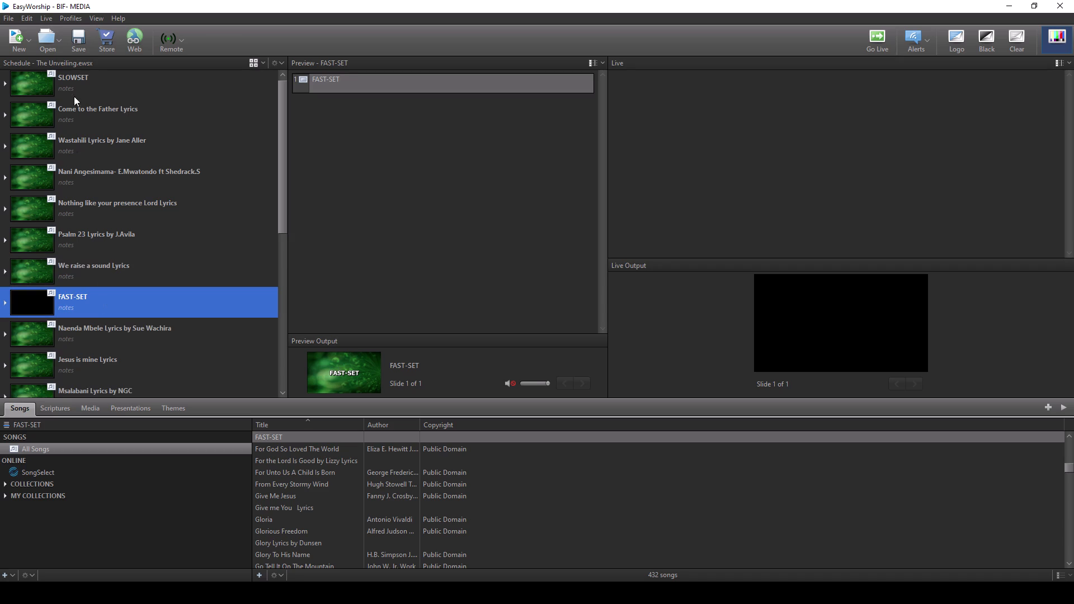
left_click(80, 35)
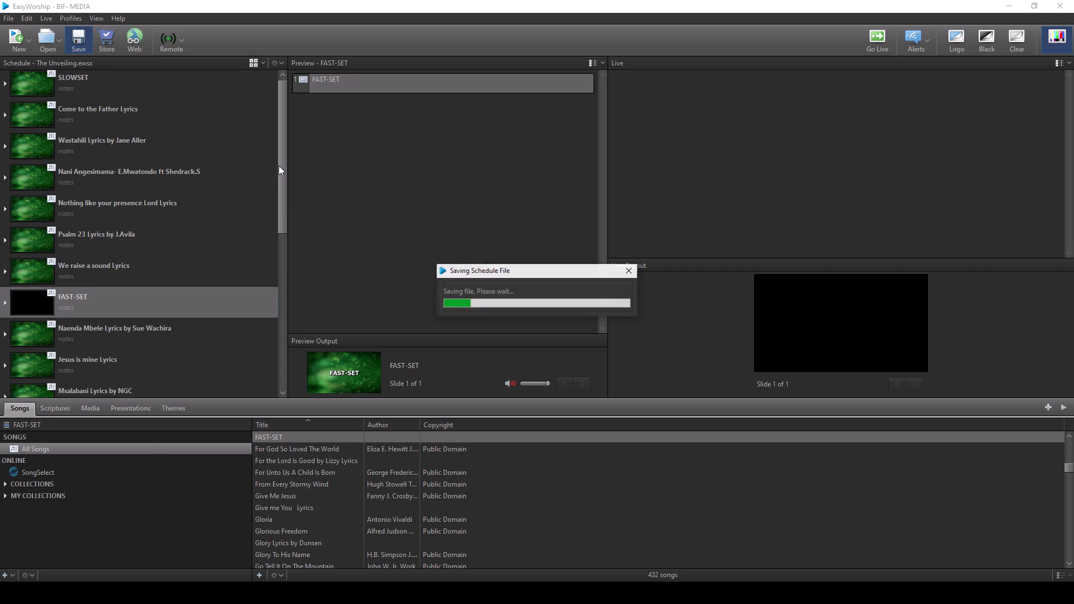
Move Msalabani Lyrics by NGC directly below FAST-SET in the schedule.
left_click_drag(280, 183, 281, 203)
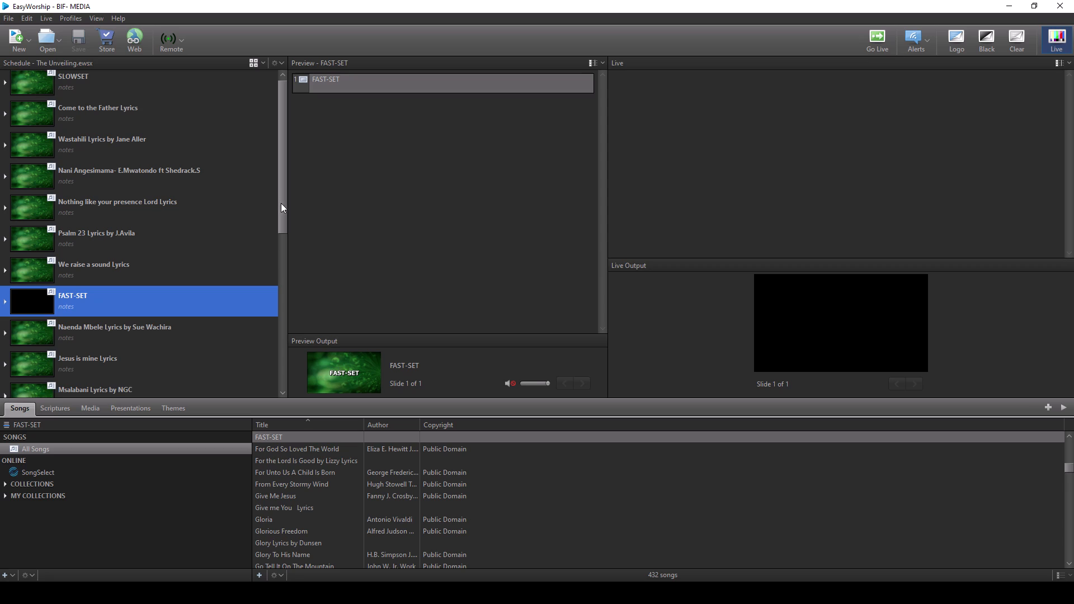
left_click_drag(281, 203, 285, 241)
left_click_drag(112, 269, 111, 210)
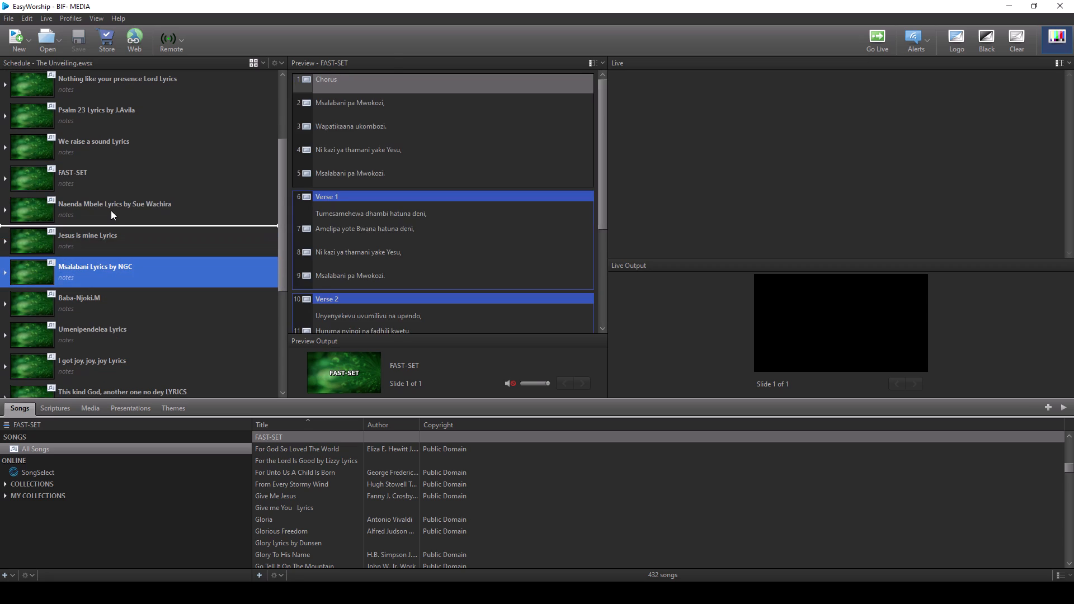
left_click_drag(110, 239, 114, 206)
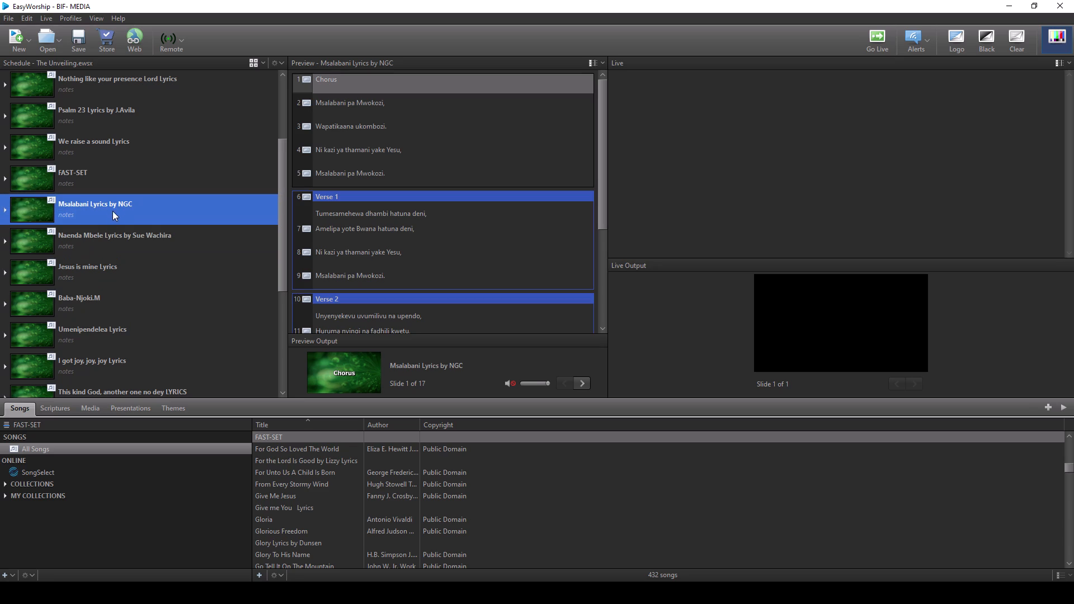
Move Umenipendelea Lyrics directly below Msalabani Lyrics by NGC, keeping the song items collapsed, and save the schedule.
left_click(103, 329)
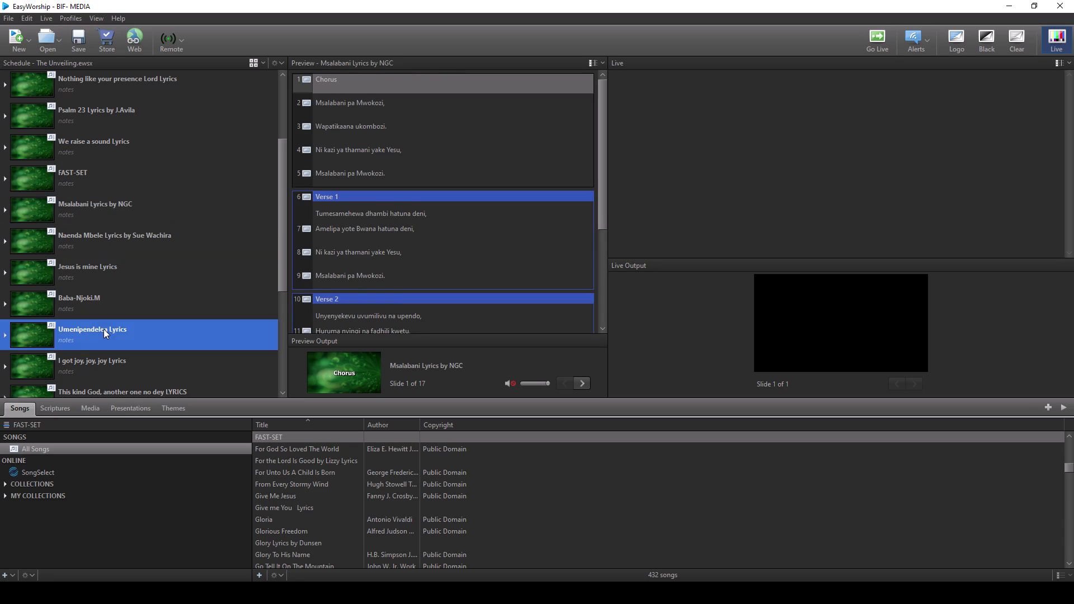
left_click_drag(103, 329, 115, 236)
scroll(74, 213, "up", 3)
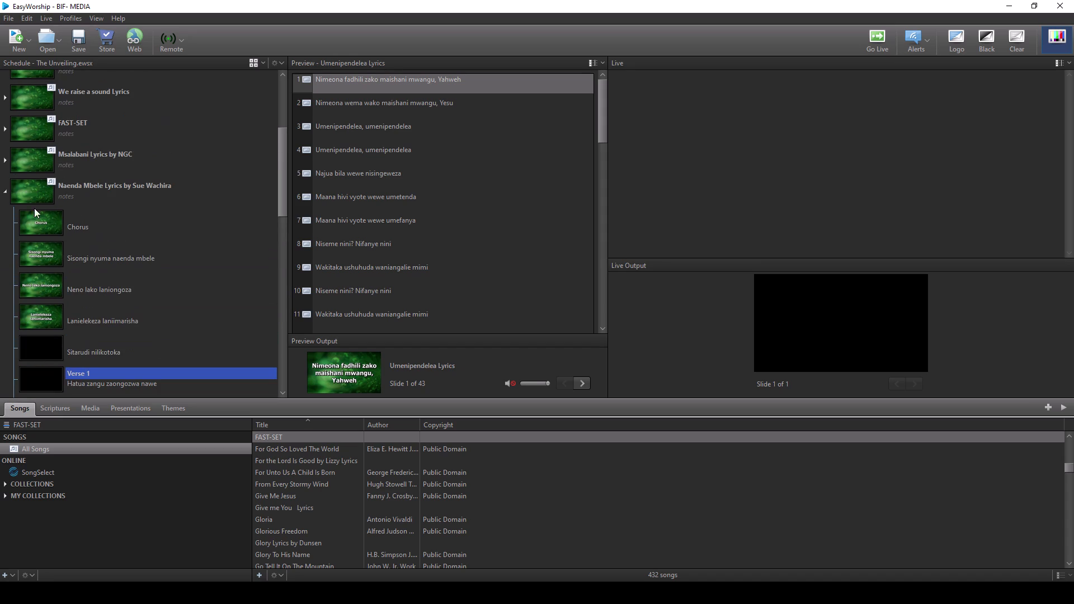
left_click(4, 192)
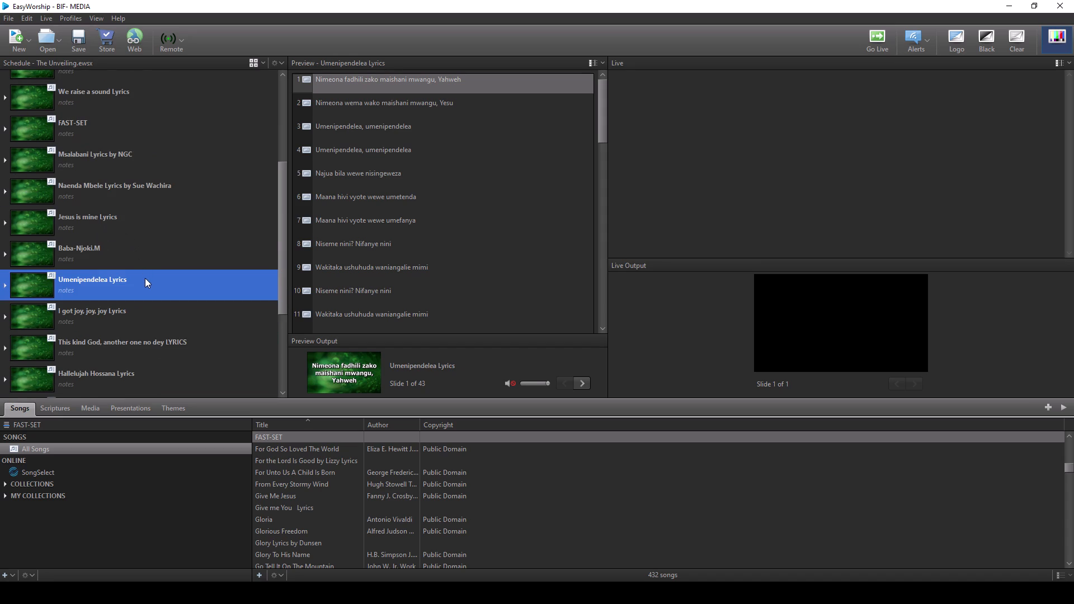
scroll(145, 287, "up", 1)
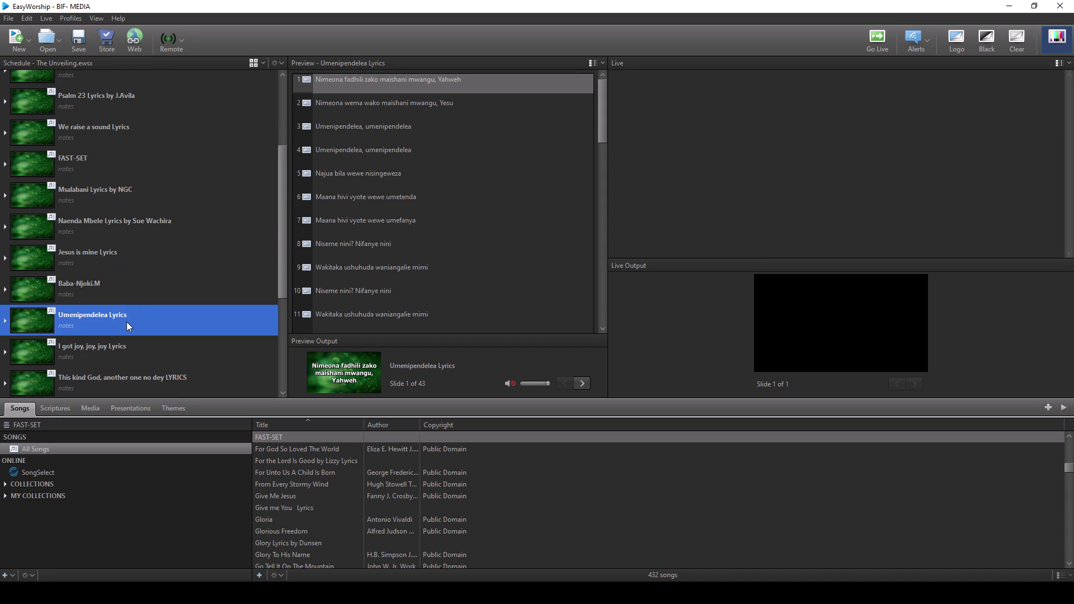
left_click_drag(126, 322, 124, 230)
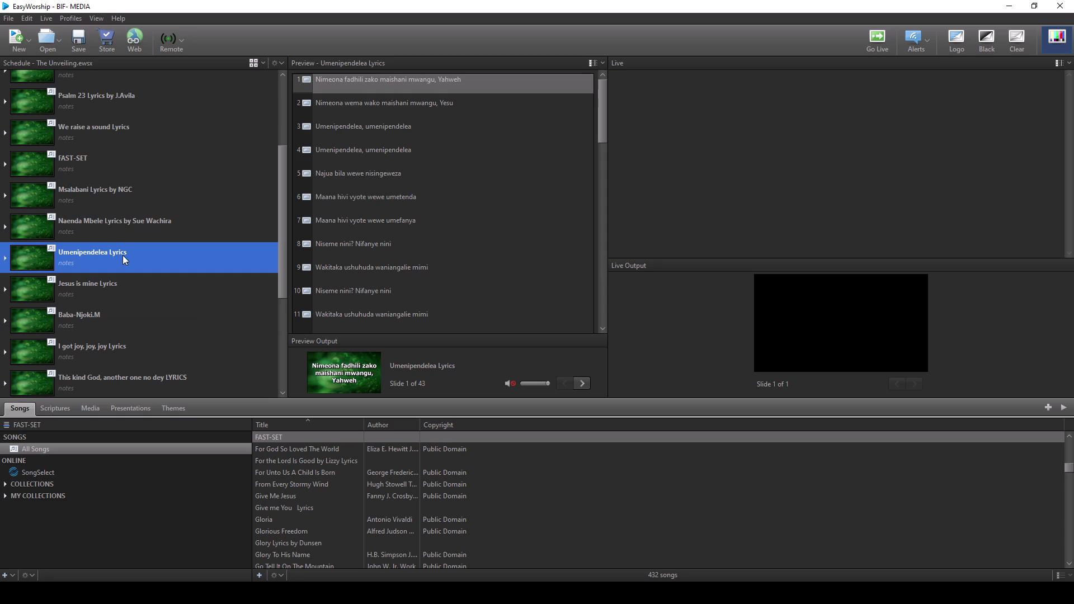
left_click_drag(123, 259, 127, 224)
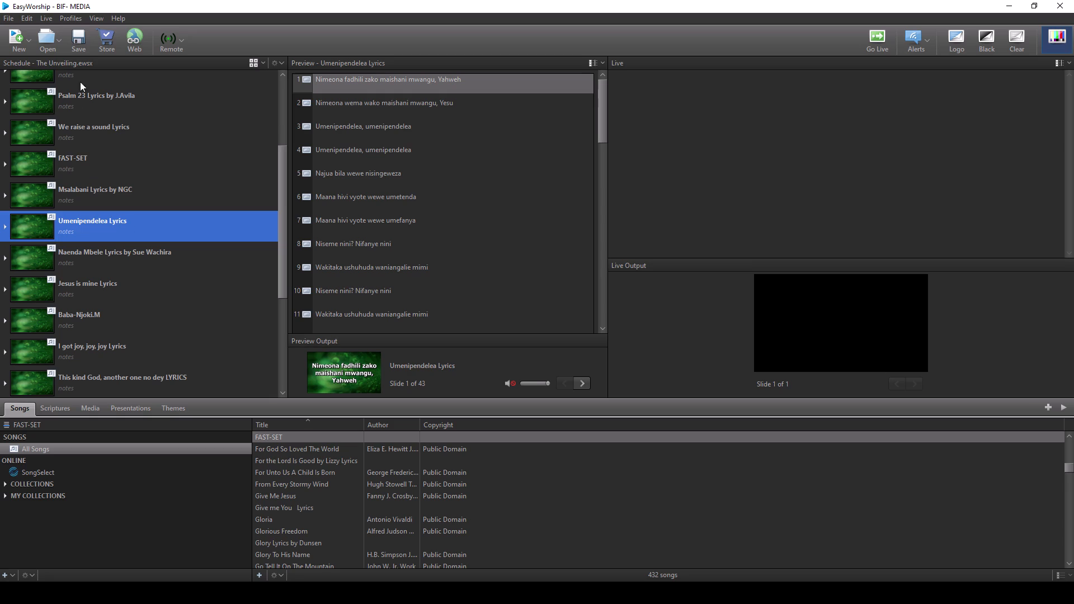
left_click(81, 43)
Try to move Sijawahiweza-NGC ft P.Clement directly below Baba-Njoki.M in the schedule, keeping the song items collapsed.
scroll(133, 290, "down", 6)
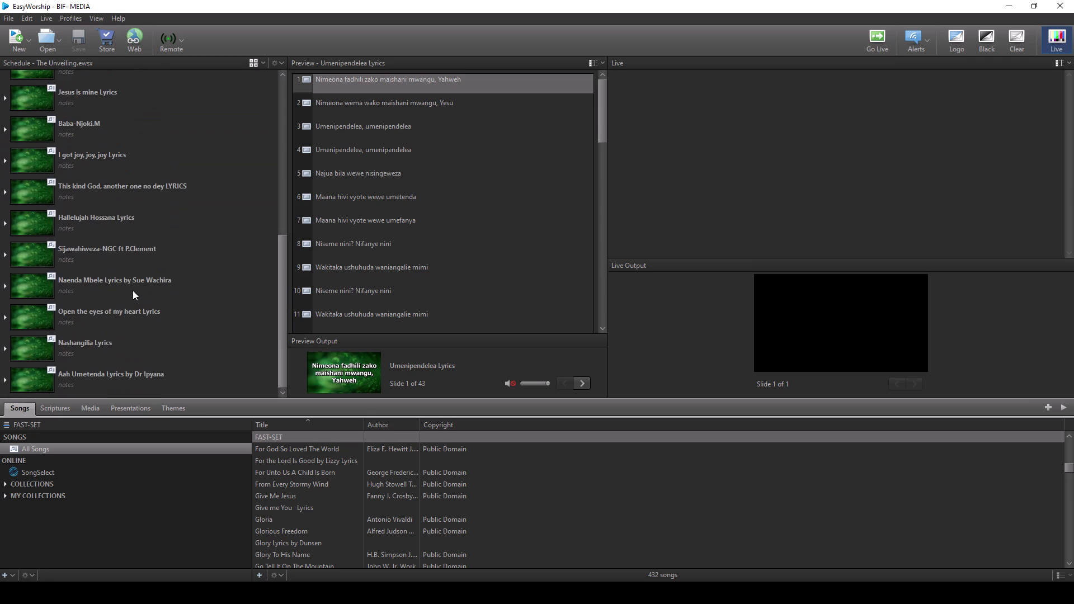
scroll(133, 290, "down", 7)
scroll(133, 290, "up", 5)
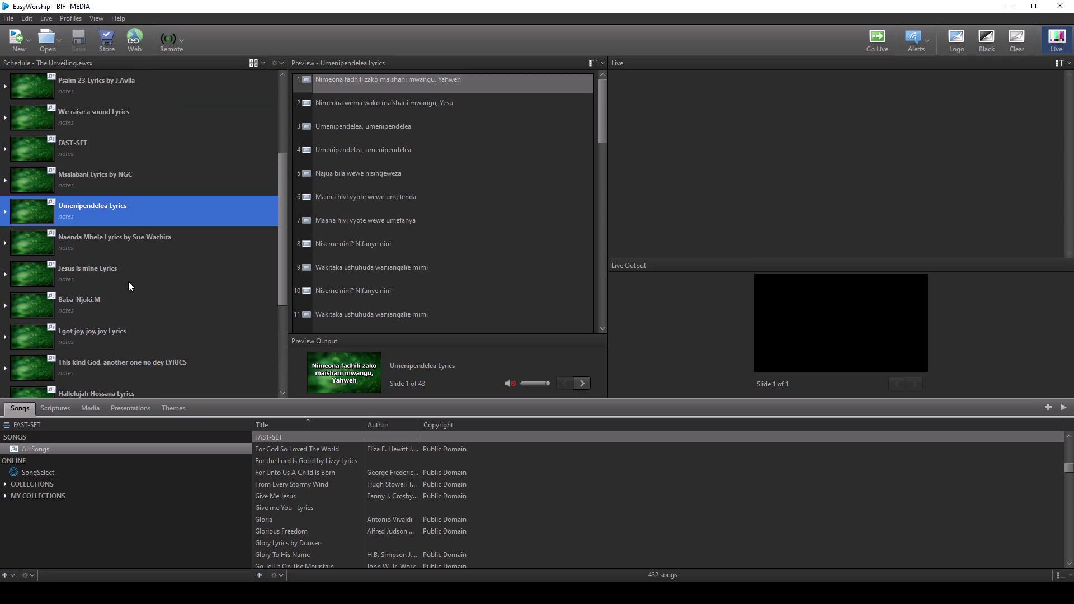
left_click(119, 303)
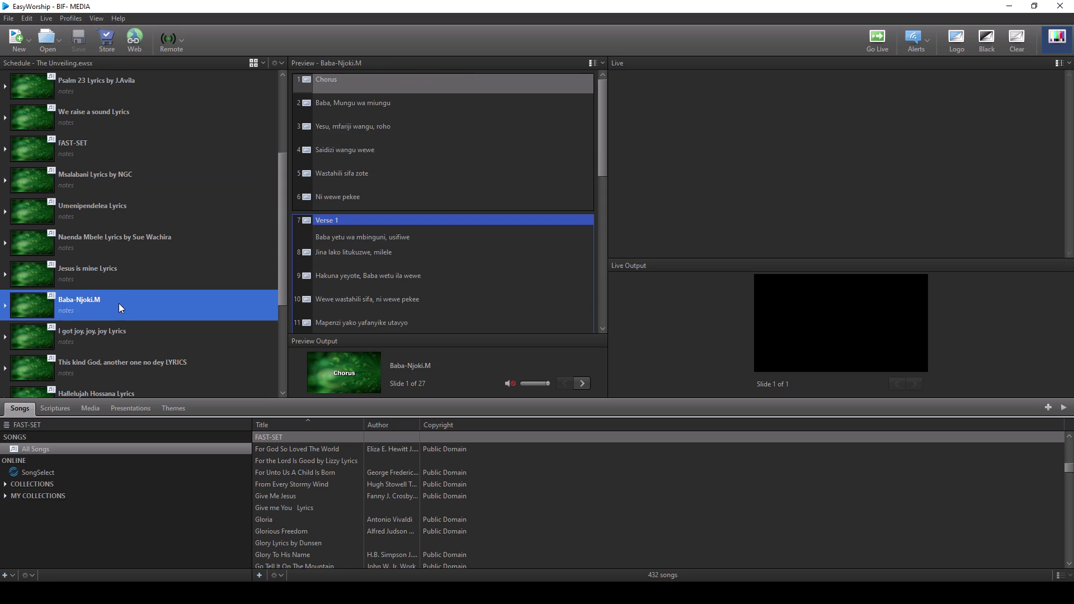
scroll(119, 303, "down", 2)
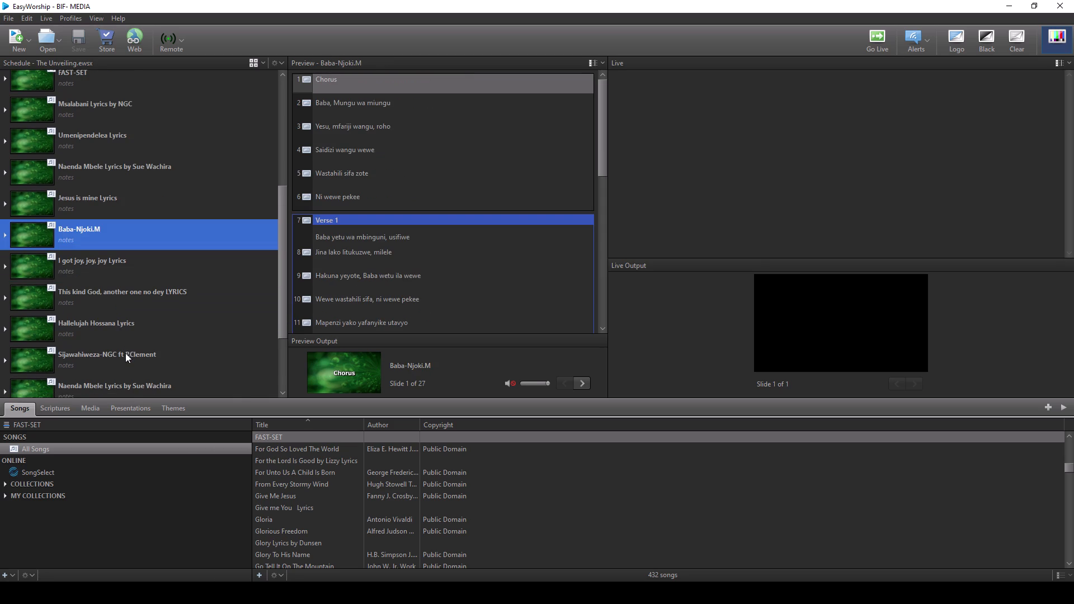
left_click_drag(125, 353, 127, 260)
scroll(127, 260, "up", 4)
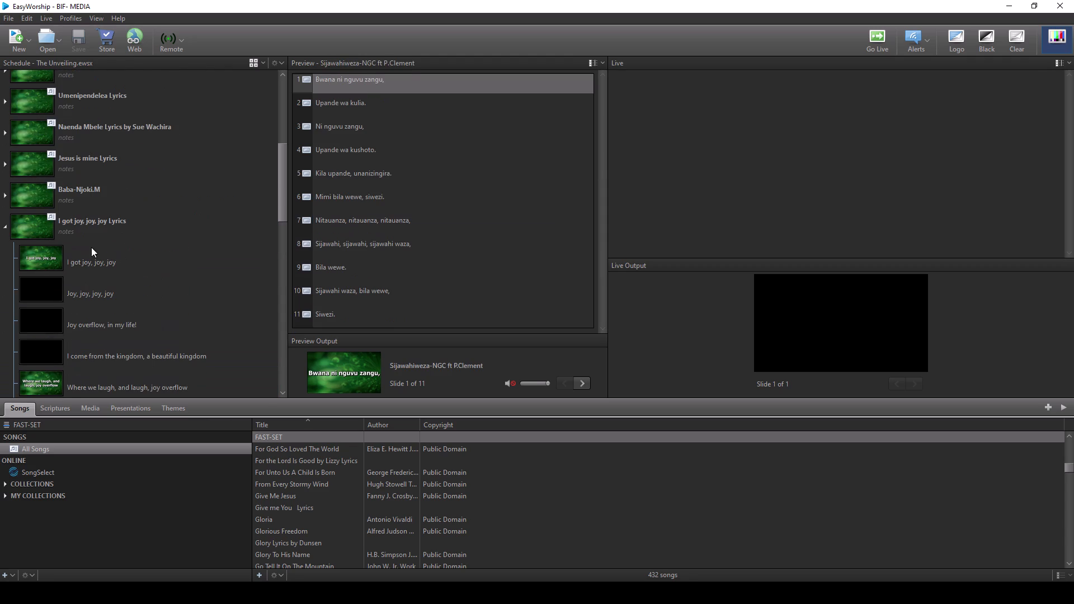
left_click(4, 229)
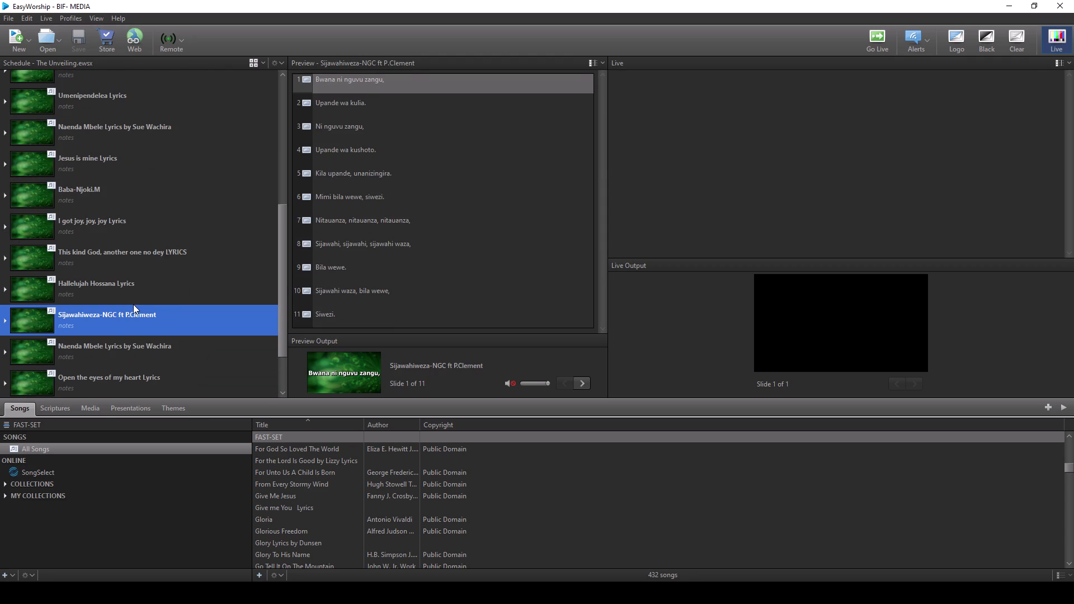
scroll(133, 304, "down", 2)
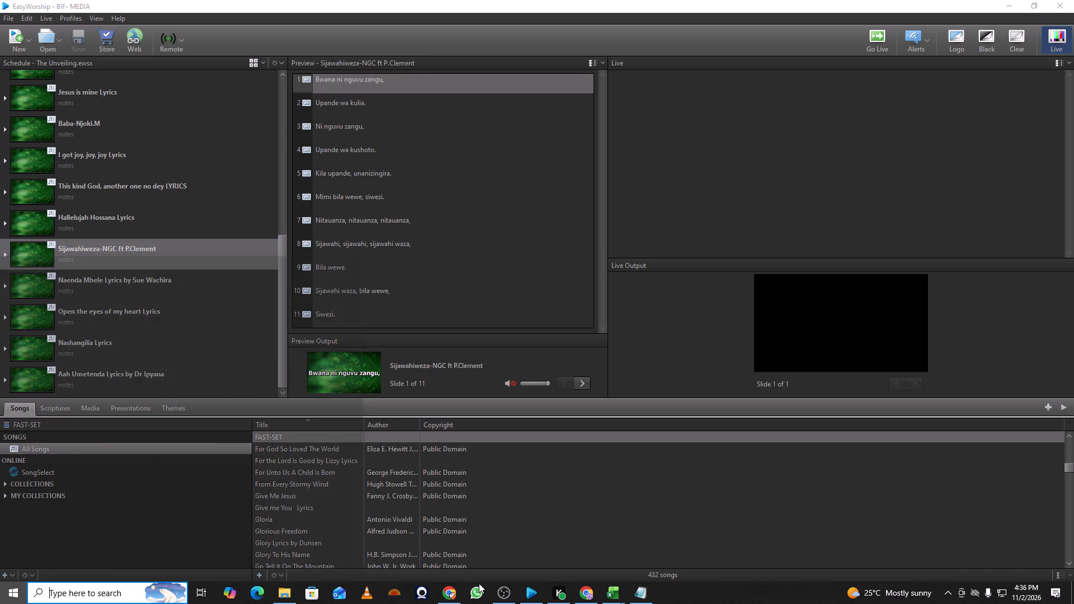
Switch to Chrome, search YouTube for "IT IS JESUS LYRICS BY D. MANOA FT T GRAND", and open the official live video.
left_click(445, 592)
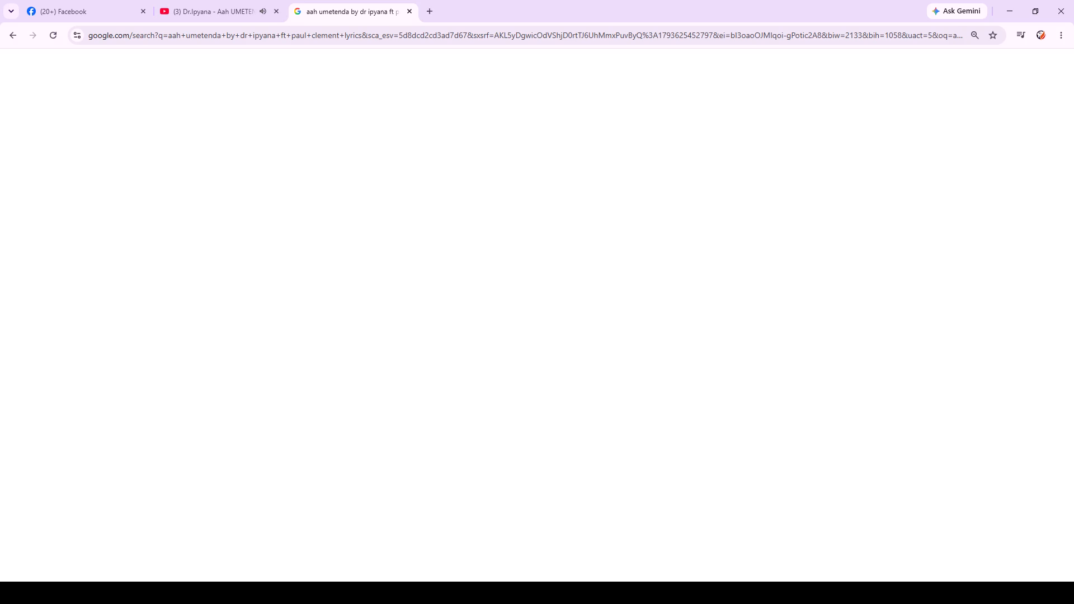
left_click(225, 12)
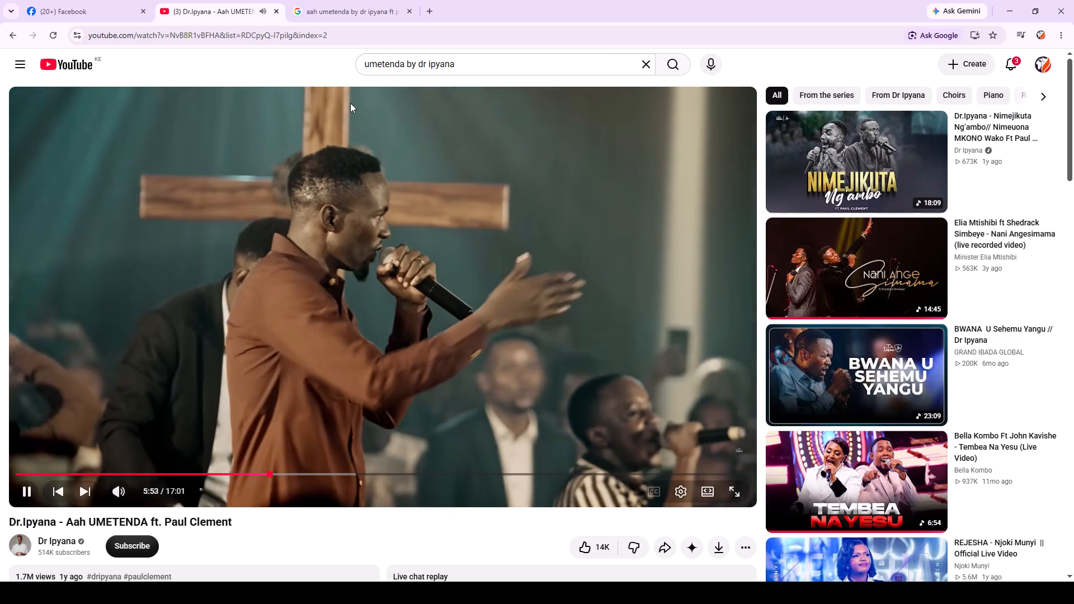
left_click_drag(467, 65, 331, 71)
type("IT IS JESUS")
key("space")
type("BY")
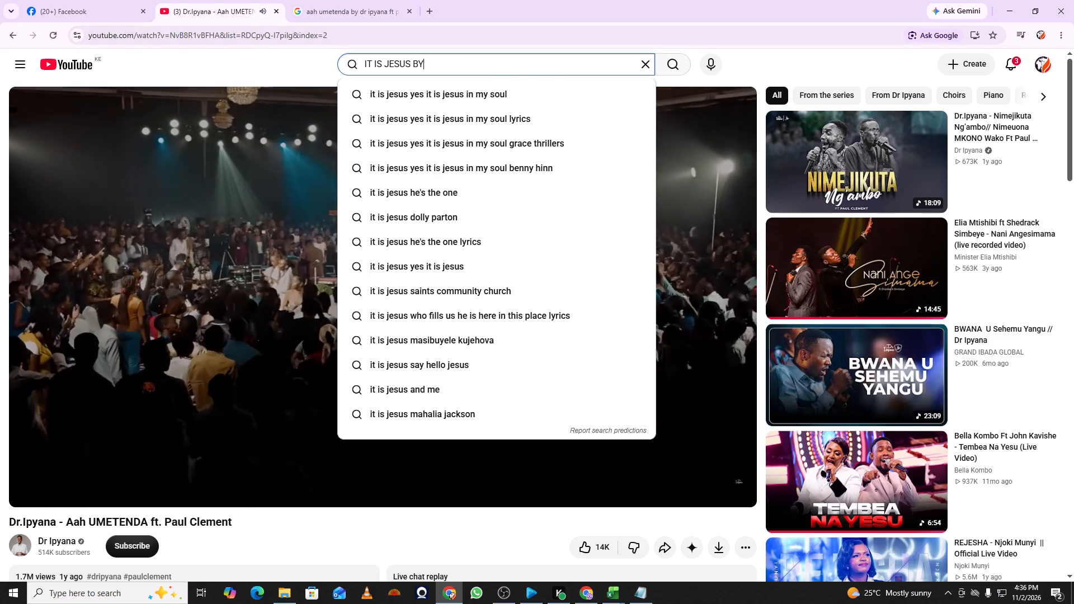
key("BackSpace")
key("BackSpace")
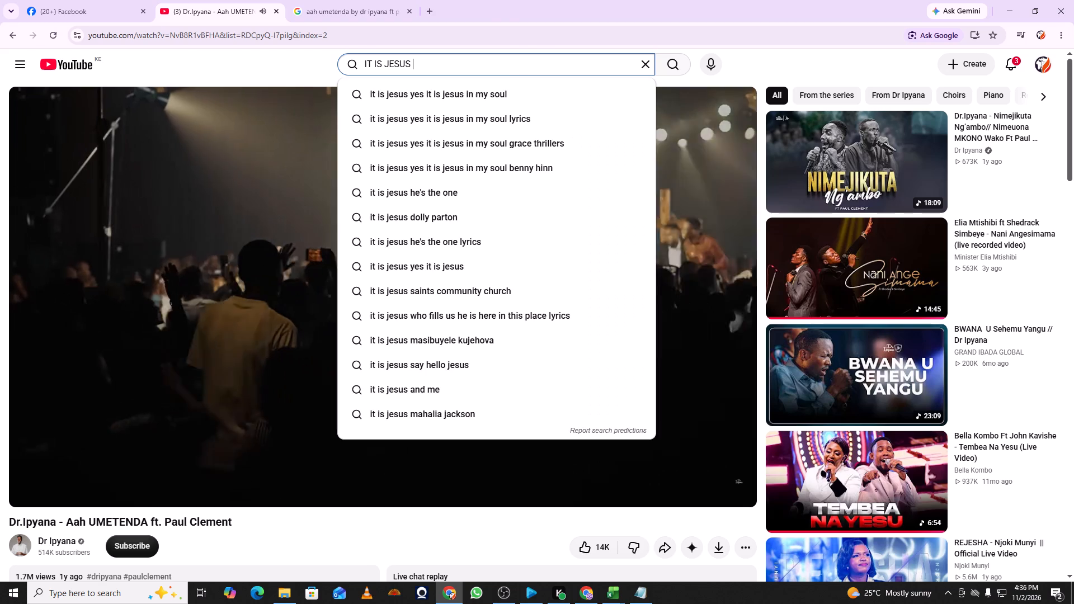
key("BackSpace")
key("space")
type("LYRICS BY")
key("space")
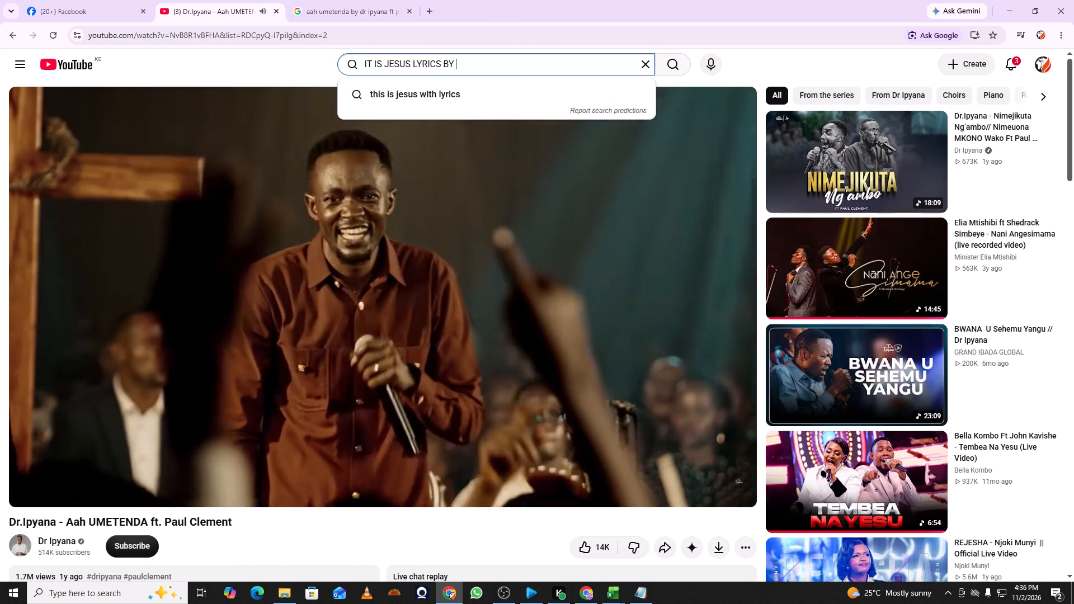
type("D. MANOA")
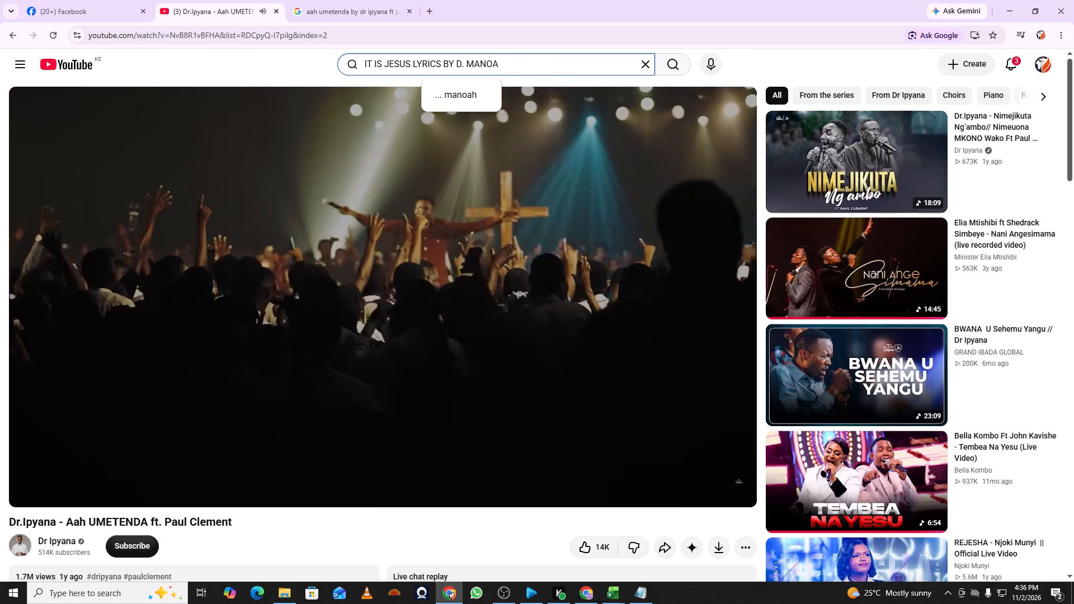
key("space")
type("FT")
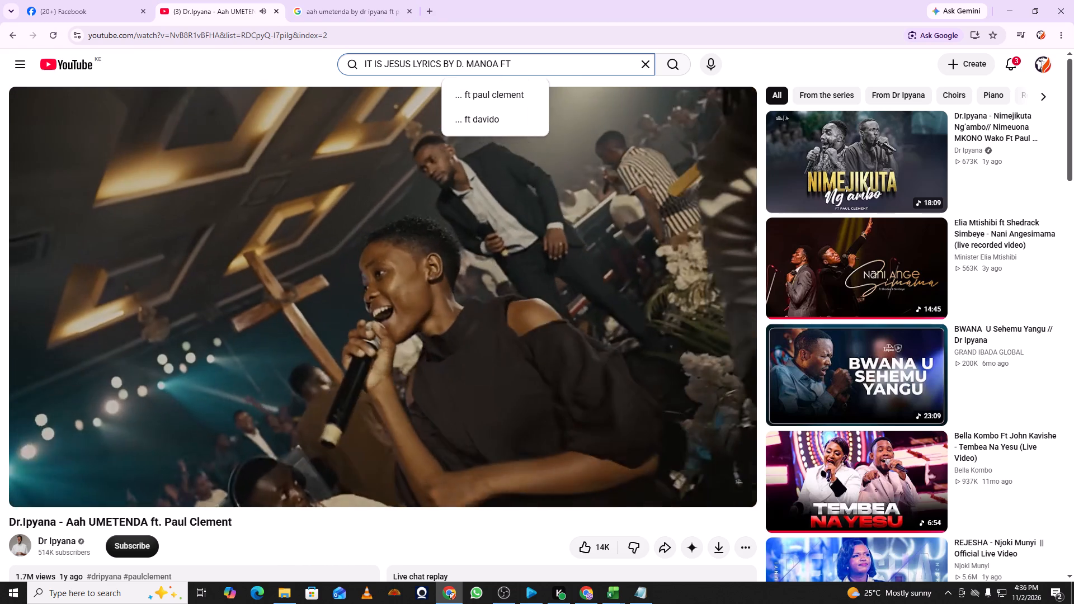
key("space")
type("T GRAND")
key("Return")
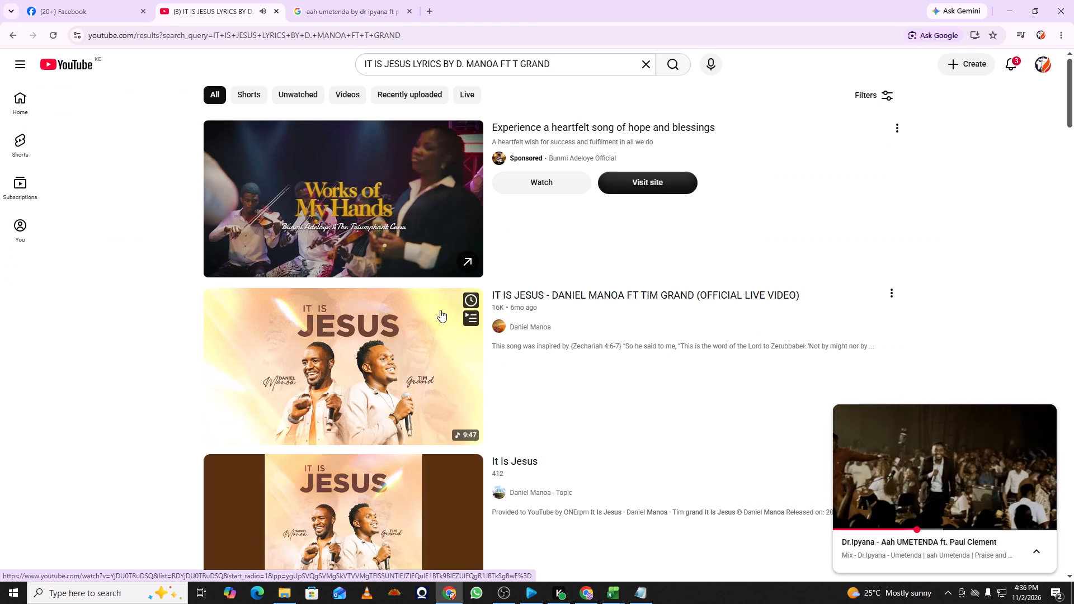
left_click(378, 379)
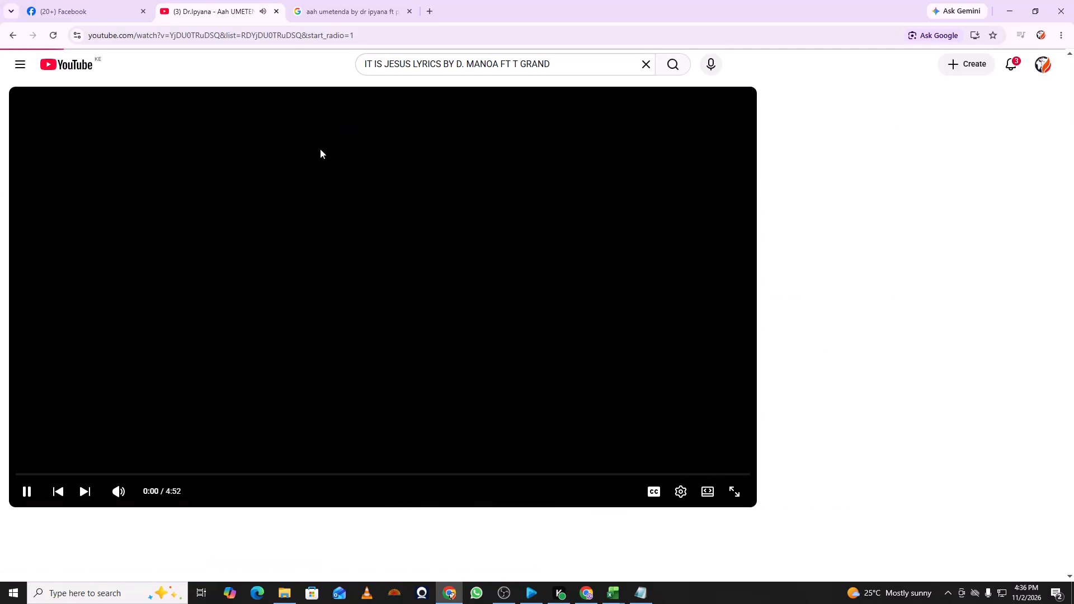
Switch to EasyWorship and move Hallelujah Hossana Lyrics directly below Naenda Mbele Lyrics by Sue Wachira in the schedule.
left_click(534, 595)
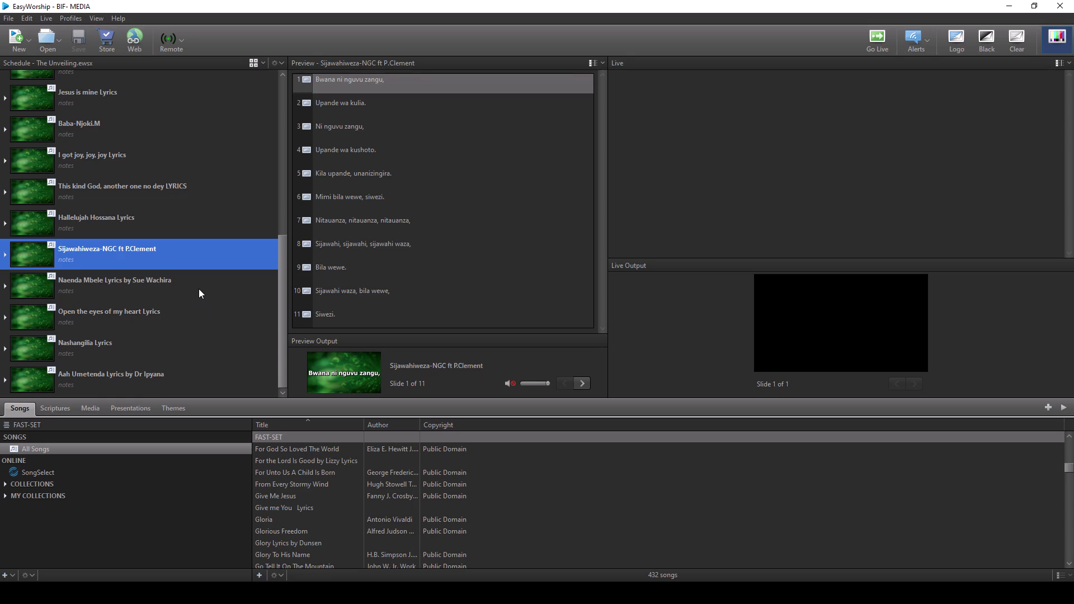
left_click(167, 288)
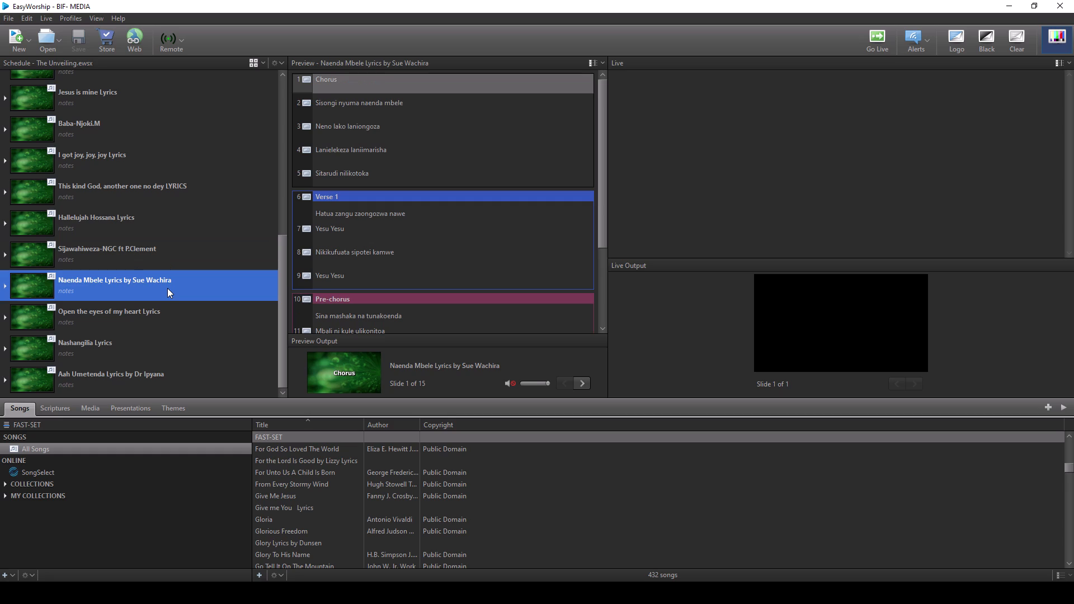
left_click(133, 217)
left_click_drag(133, 217, 136, 270)
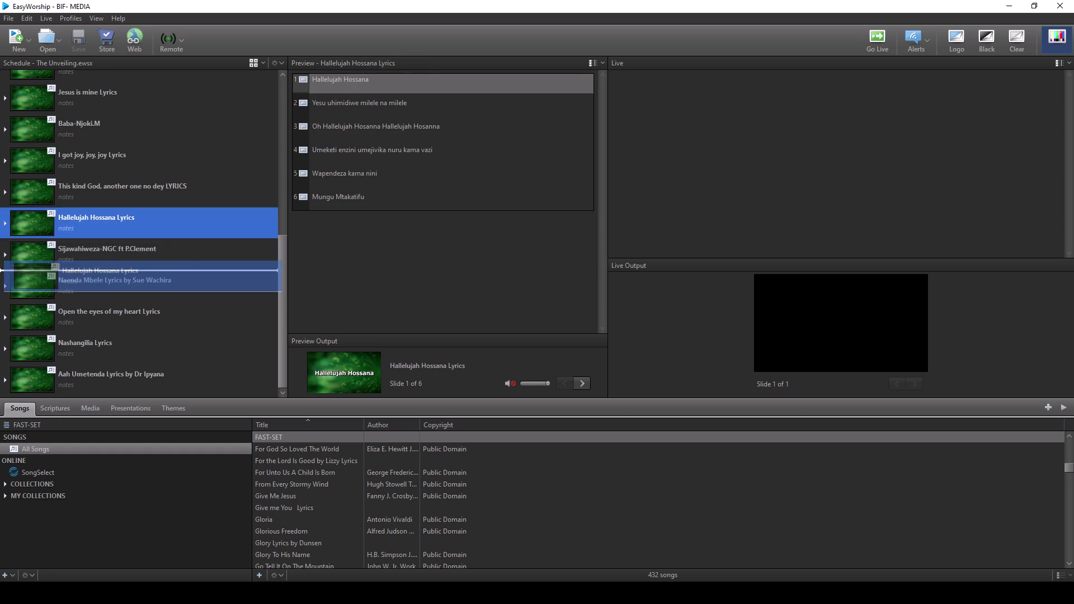
left_click_drag(136, 270, 140, 315)
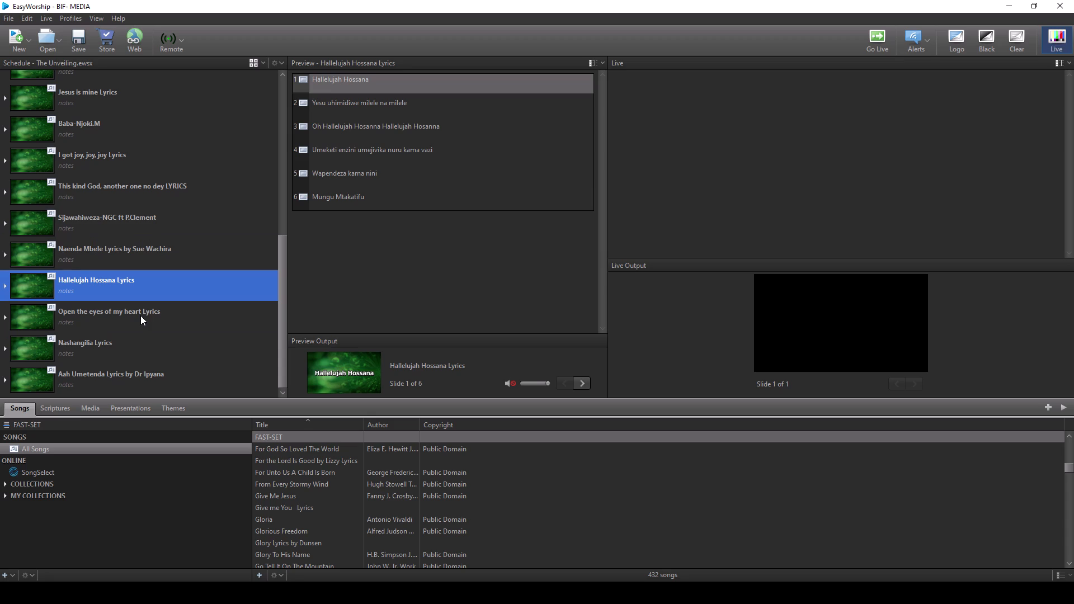
Switch to Chrome and skip the advert playing before the It Is Jesus video.
left_click(451, 596)
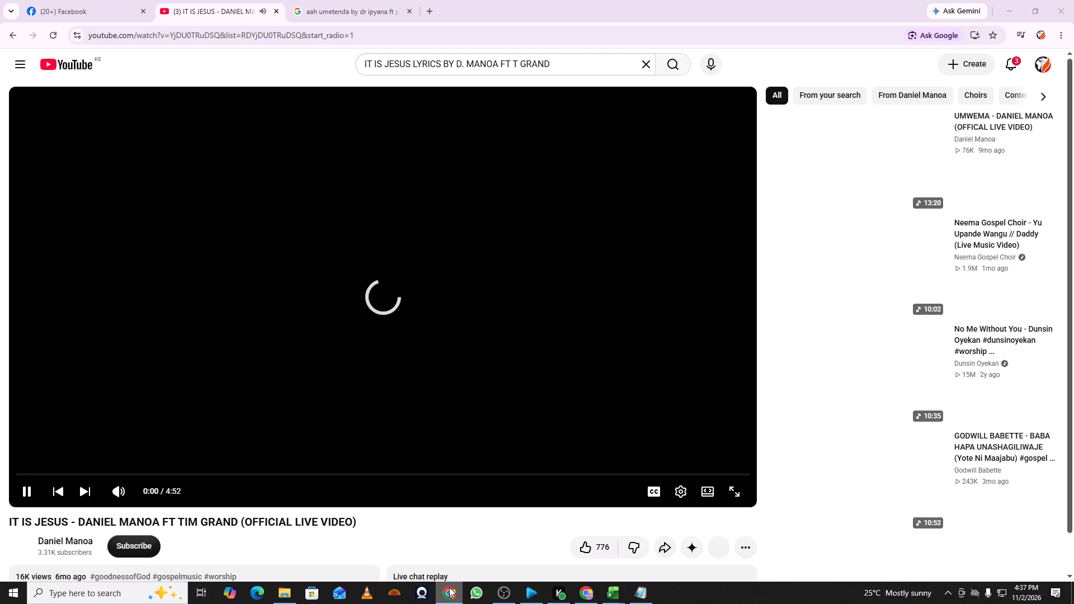
left_click(712, 453)
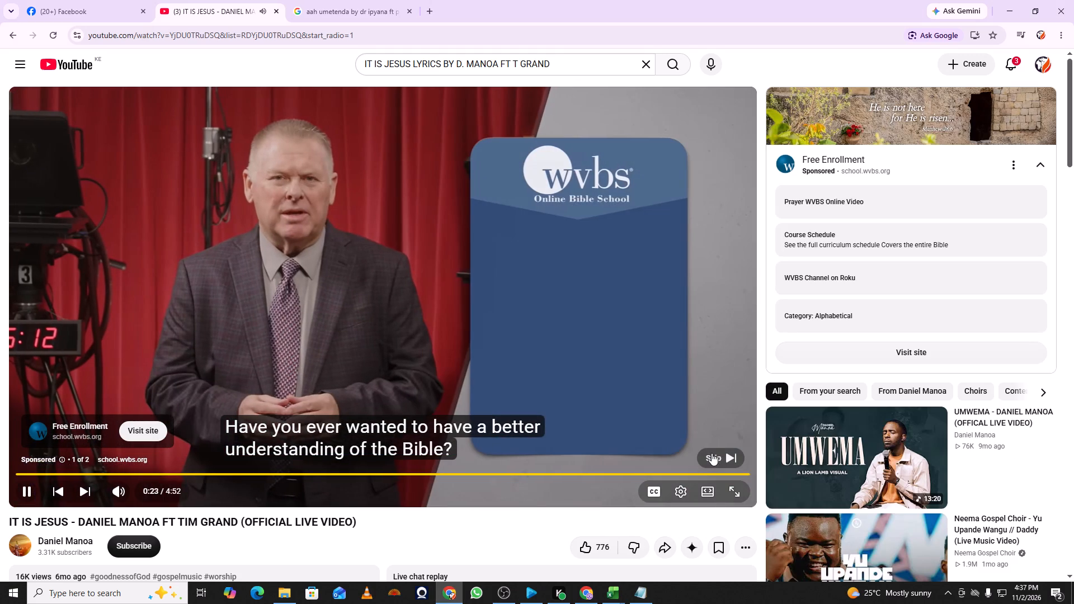
Switch to EasyWorship and move Jesus is mine Lyrics directly below Hallelujah Hossana Lyrics, keeping the song items collapsed.
left_click(530, 595)
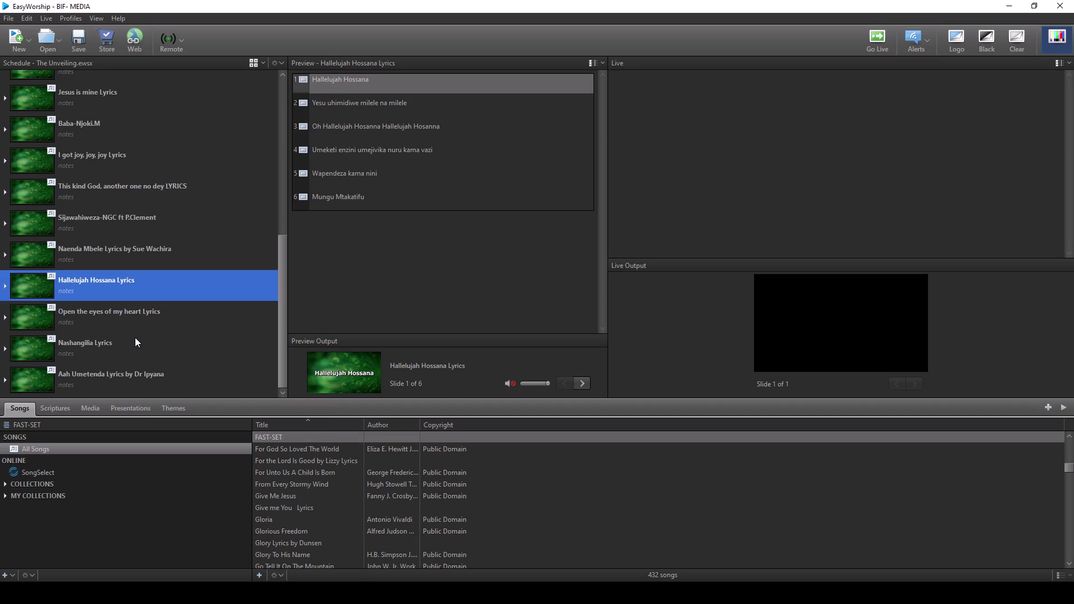
left_click(105, 89)
left_click_drag(105, 89, 128, 267)
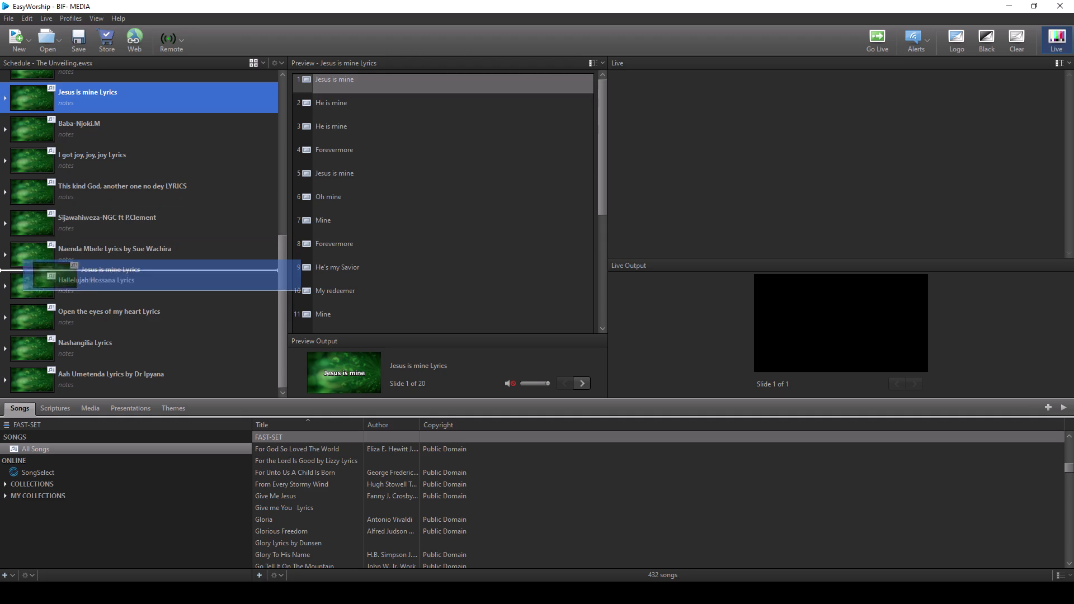
left_click_drag(128, 267, 130, 313)
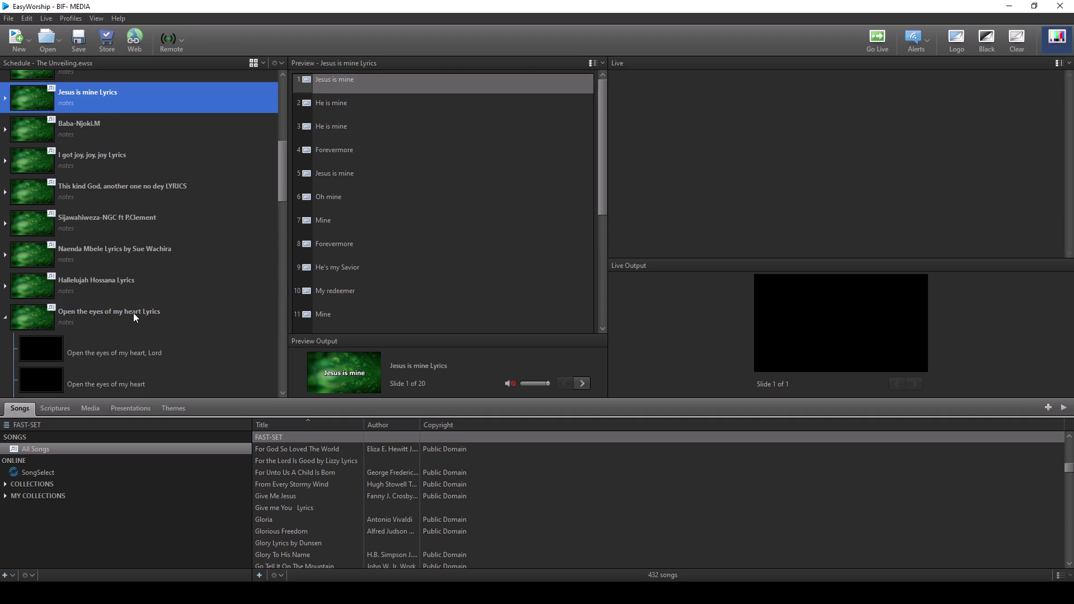
left_click(4, 315)
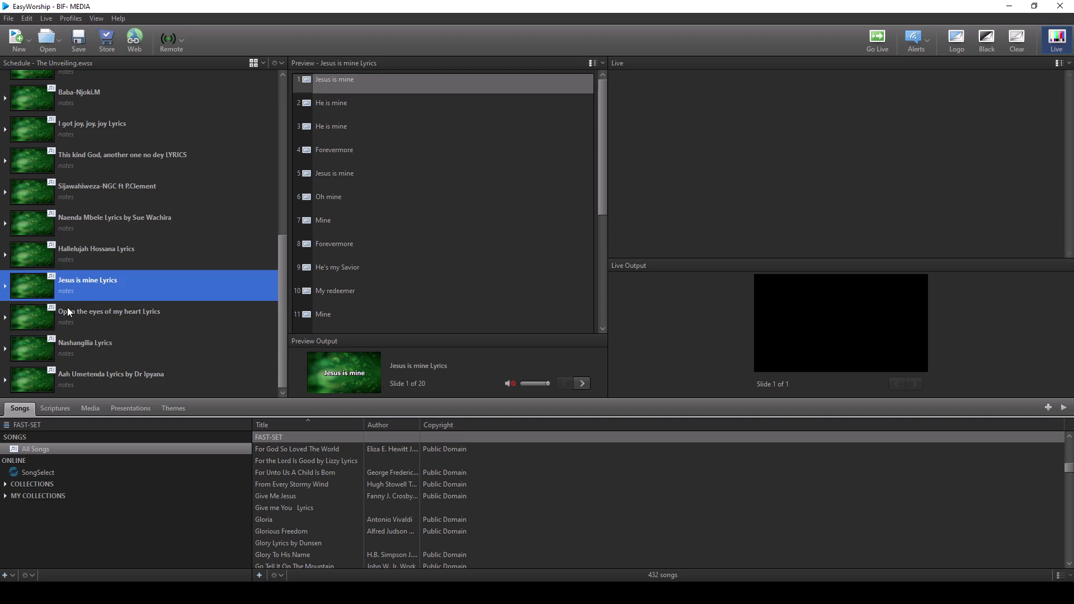
Create a new song titled EXTRAS with the single slide text EXTRAS.
left_click(21, 34)
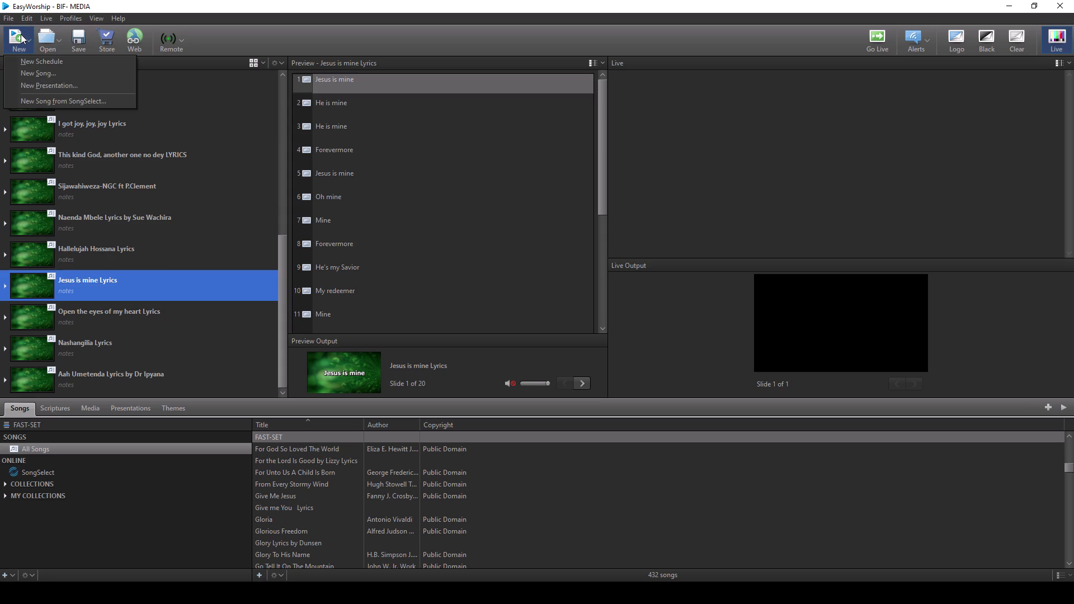
left_click(40, 79)
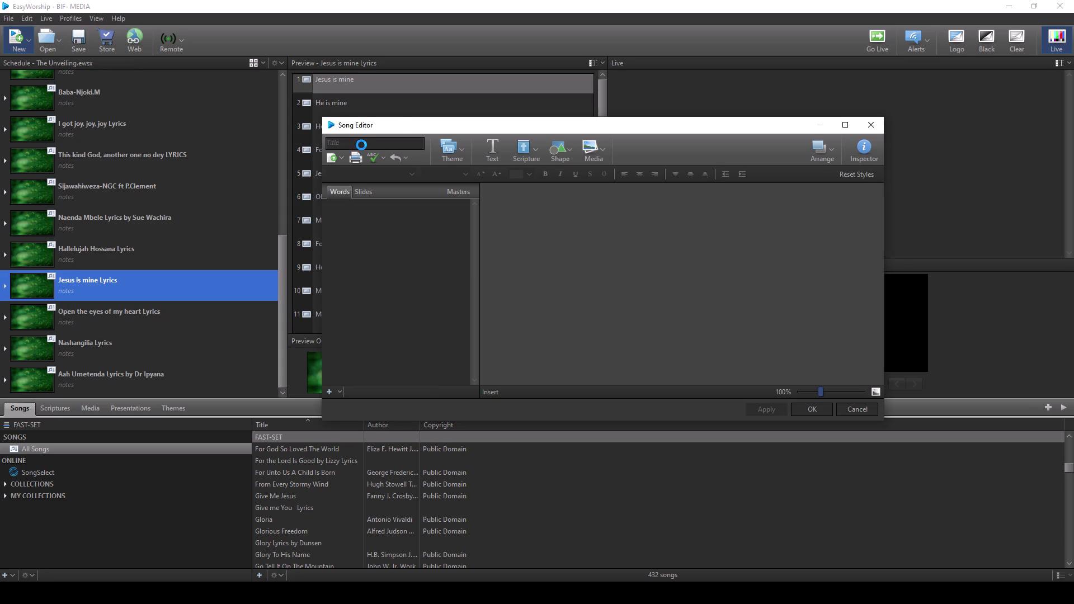
left_click(361, 145)
type("EXTRAS")
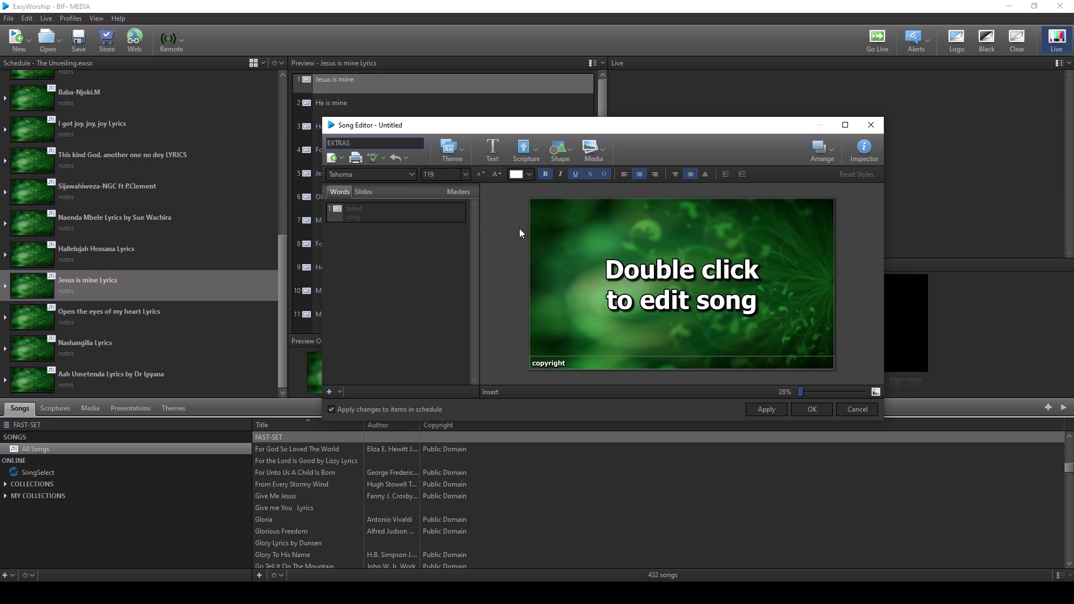
left_click(443, 220)
type("EXTRAS")
left_click(813, 413)
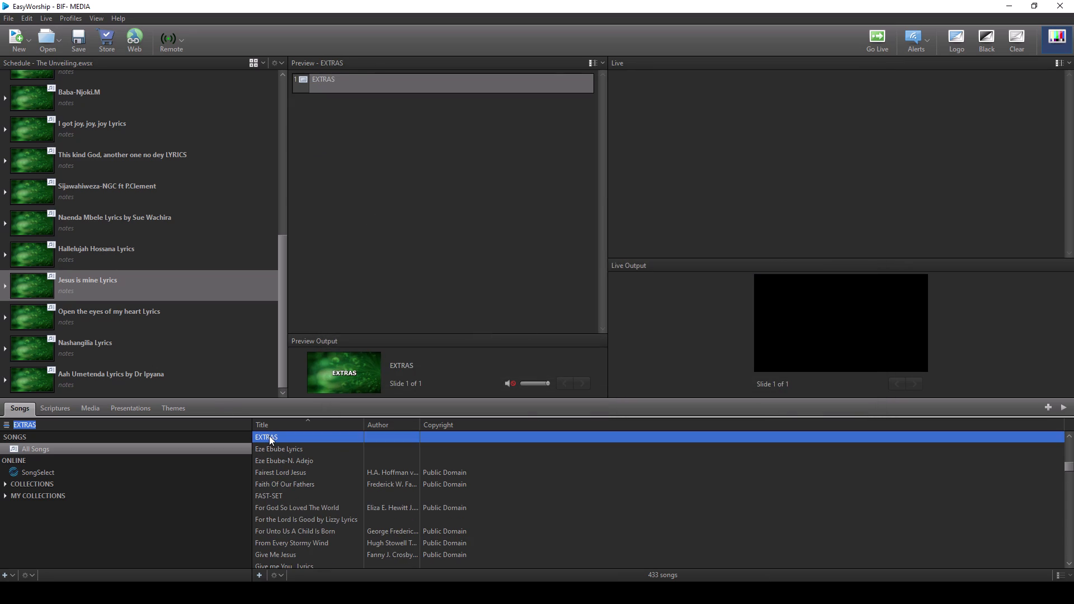
Add the EXTRAS song to the schedule directly below Open the eyes of my heart Lyrics and save the schedule.
left_click_drag(269, 436, 89, 344)
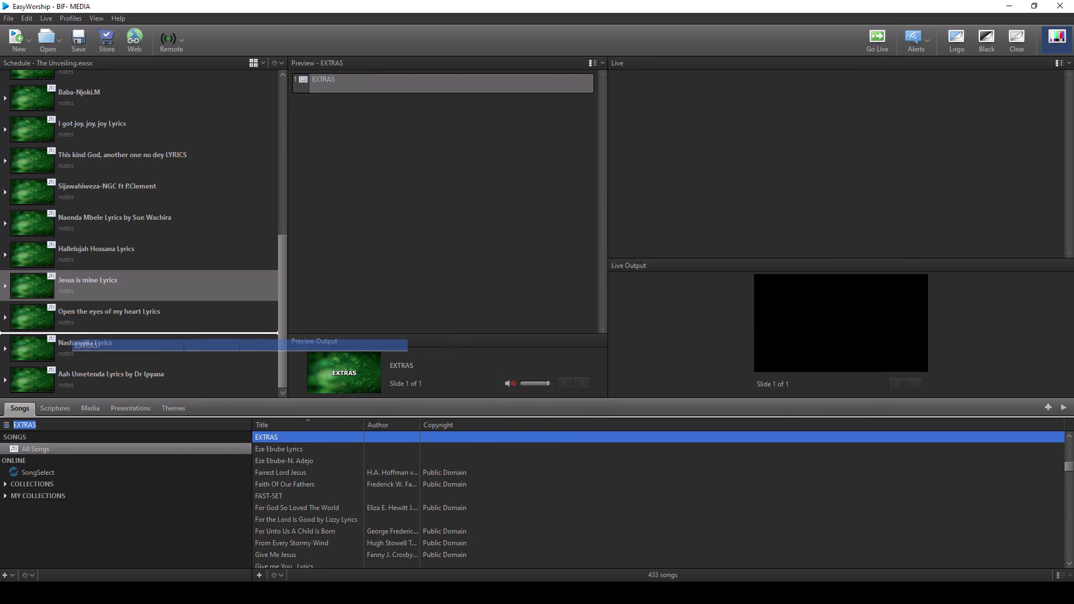
left_click_drag(89, 344, 66, 344)
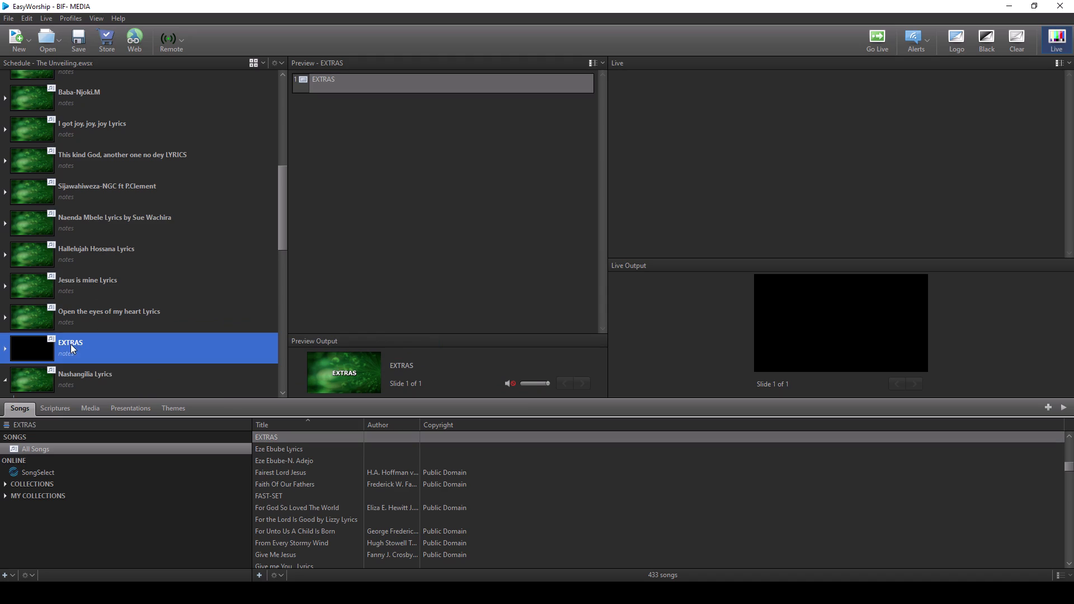
left_click(79, 39)
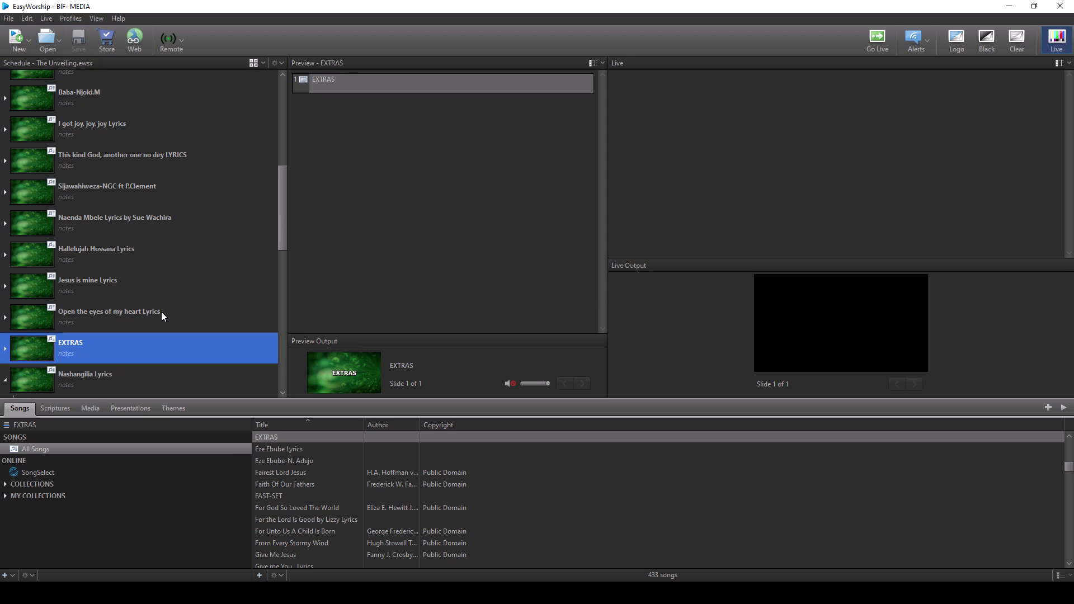
Move Open the eyes of my heart Lyrics directly below Nashangilia Lyrics, keeping the song items collapsed, and save the schedule.
left_click_drag(281, 209, 281, 265)
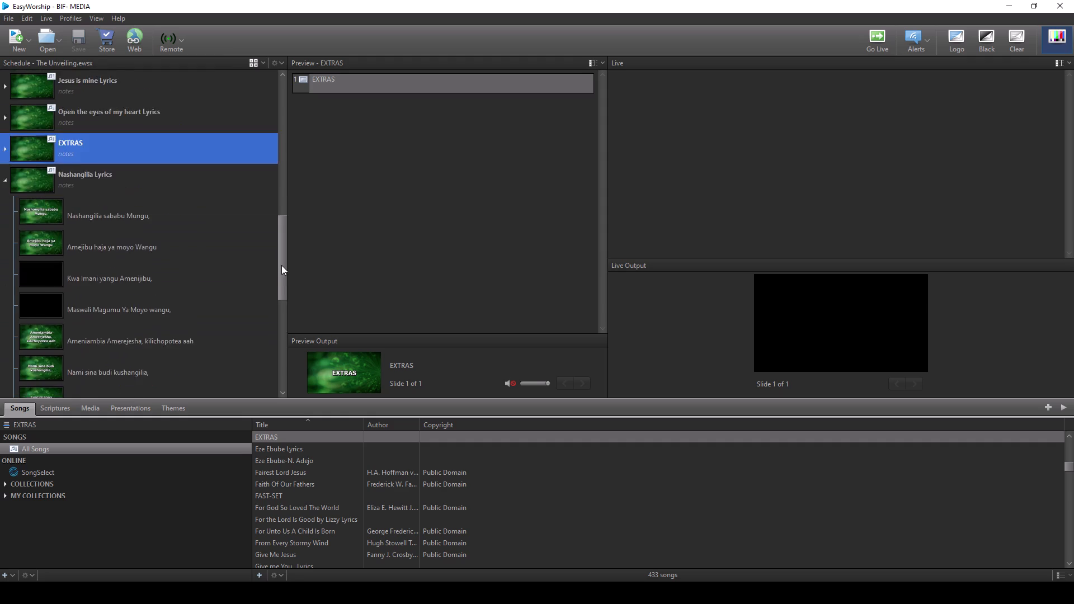
left_click_drag(281, 265, 288, 265)
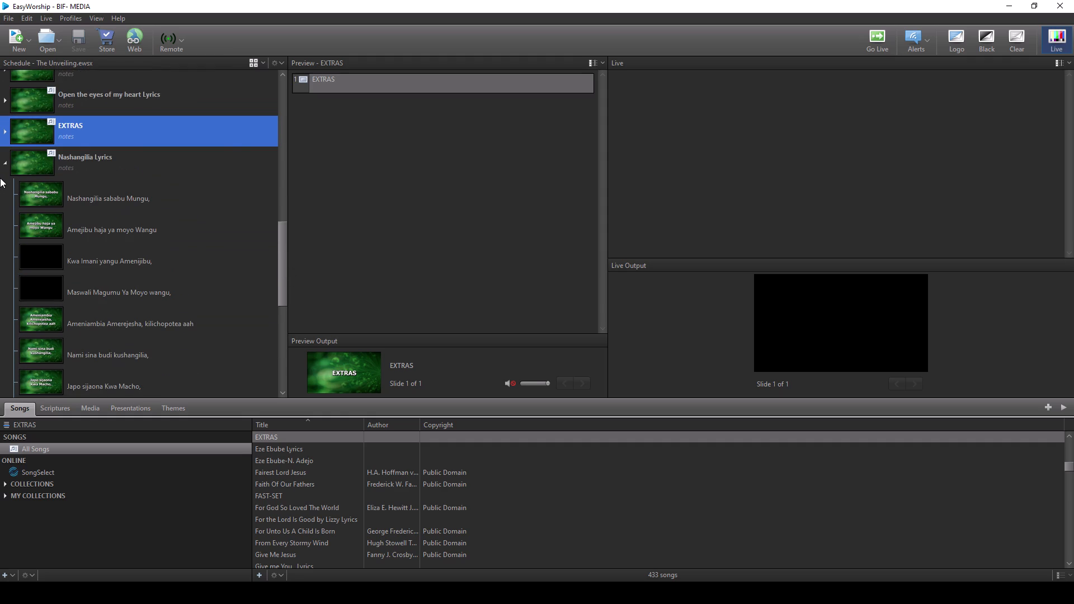
left_click(3, 163)
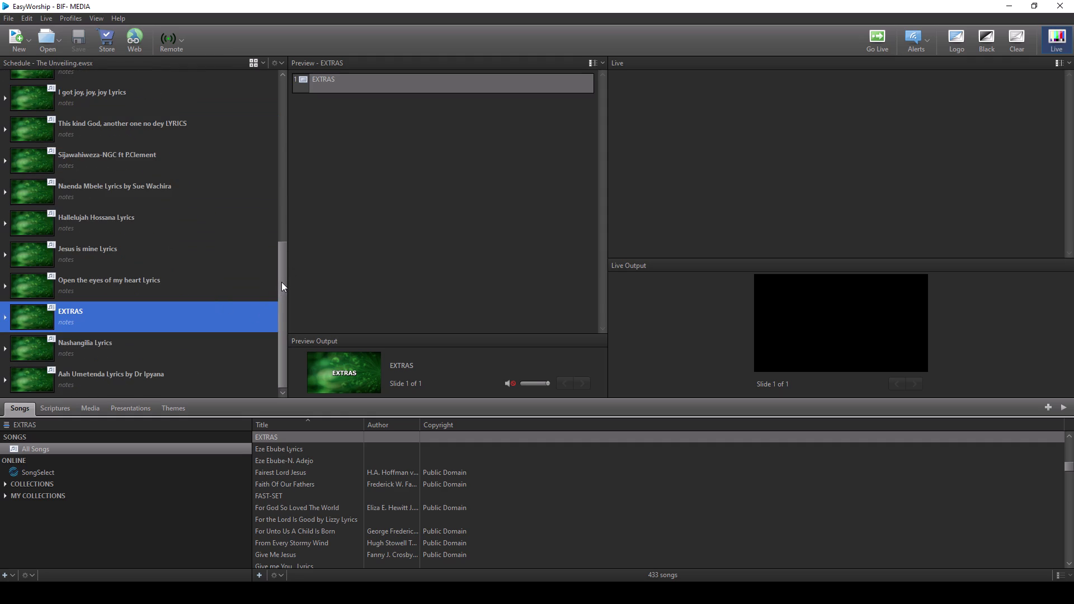
left_click_drag(282, 280, 284, 319)
left_click_drag(117, 281, 113, 349)
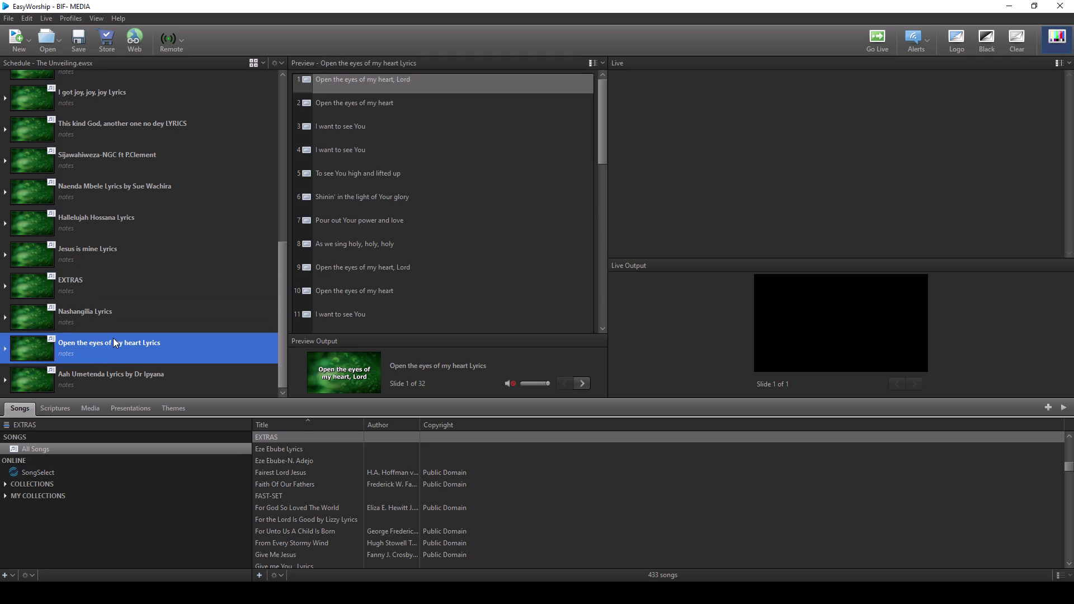
scroll(109, 368, "down", 1)
left_click(87, 43)
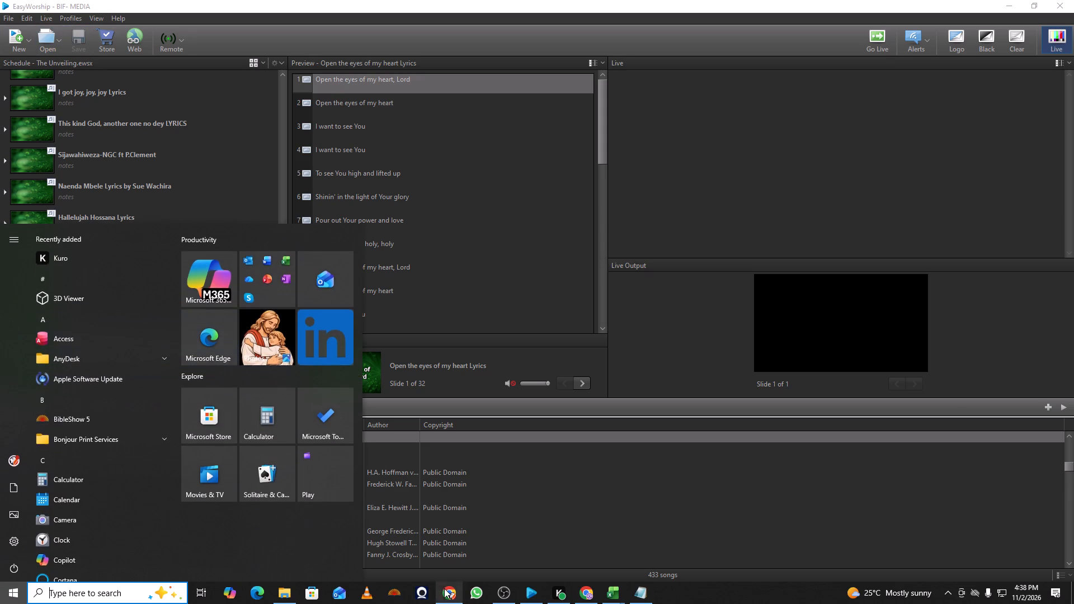
Switch to Chrome, search for I will enter his gates with thanksgiving lyrics, and open the hymnal.net page.
left_click(444, 588)
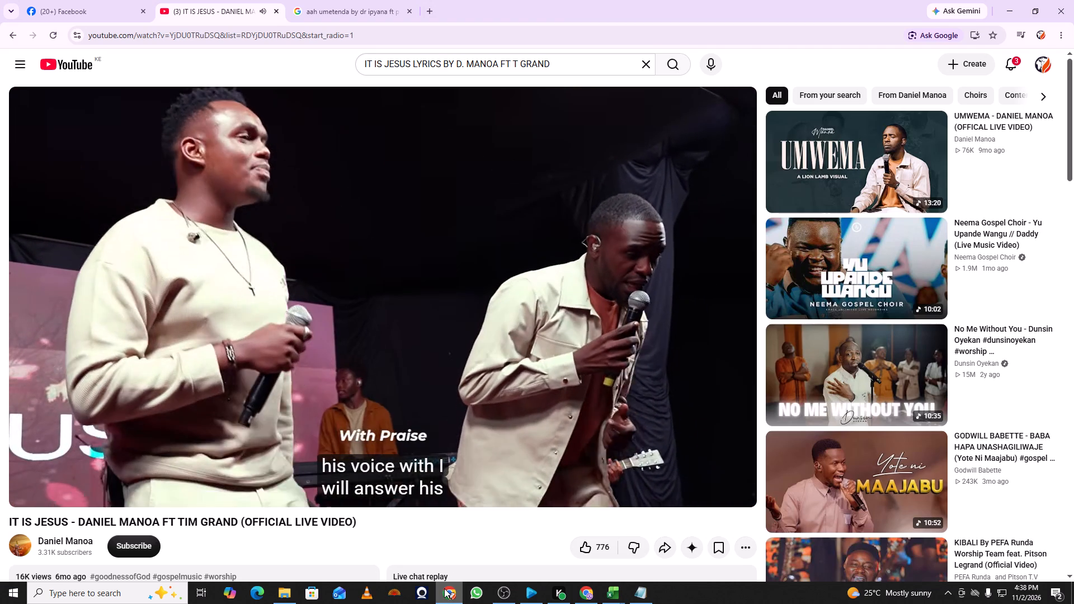
left_click(361, 13)
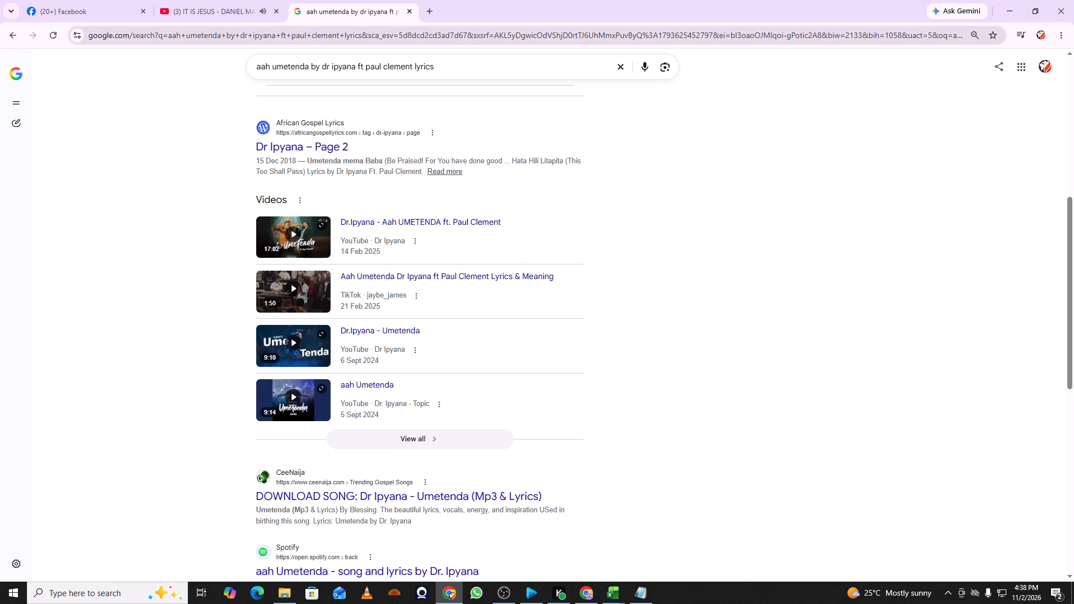
left_click(368, 32)
left_click(400, 34)
left_click(482, 36)
key("ctrl+a")
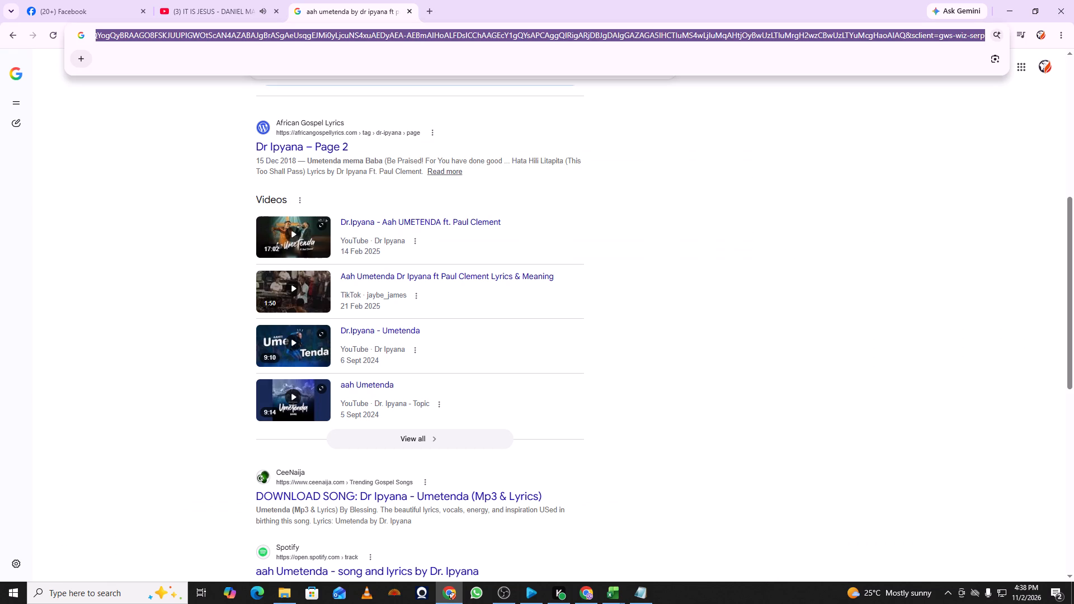
type("I WILL ENTER")
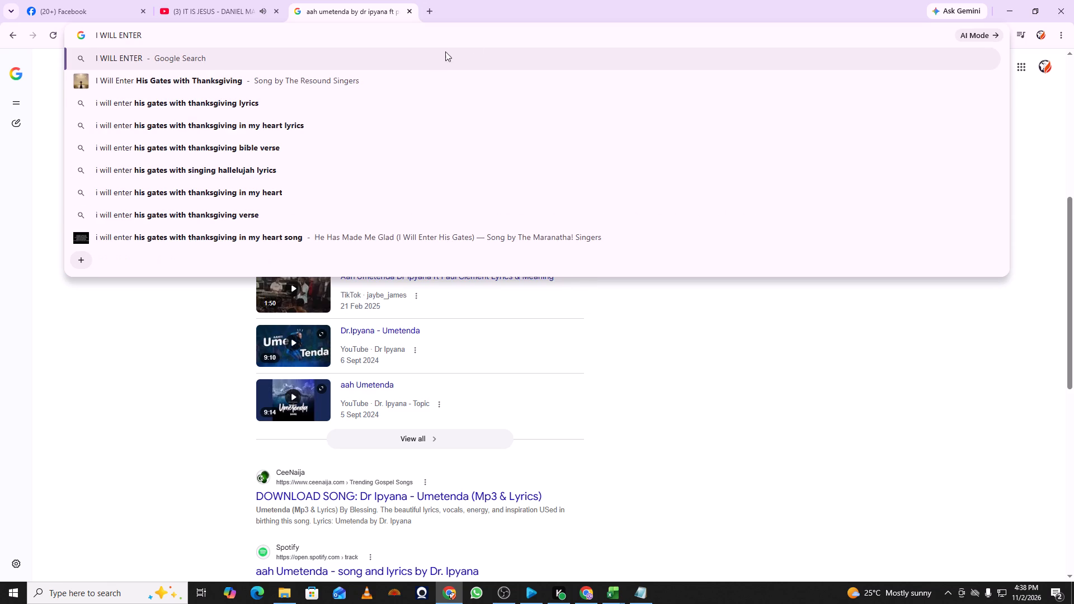
left_click(313, 107)
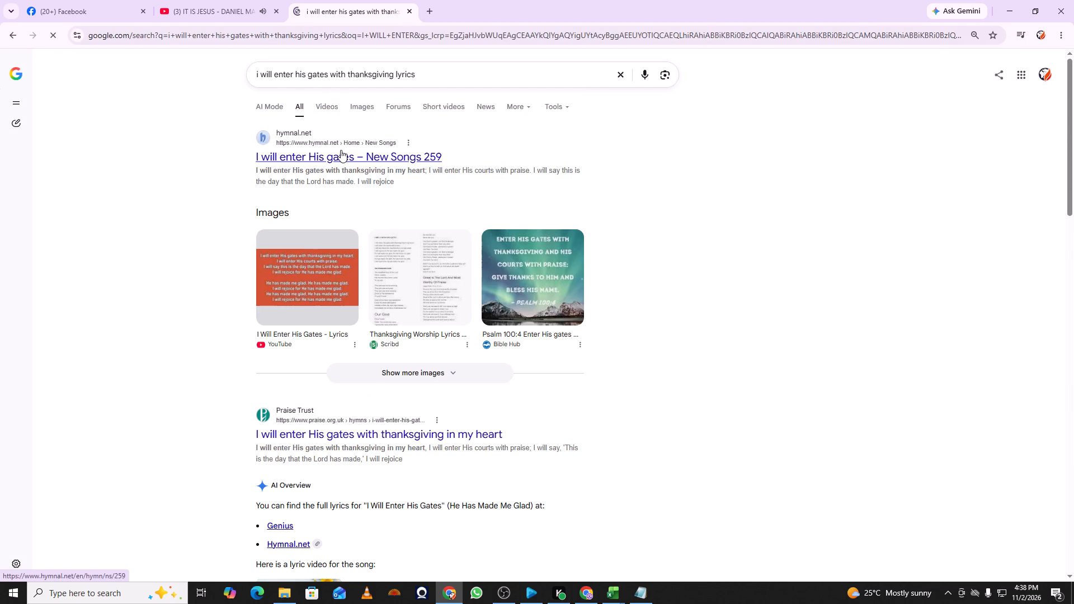
left_click(341, 150)
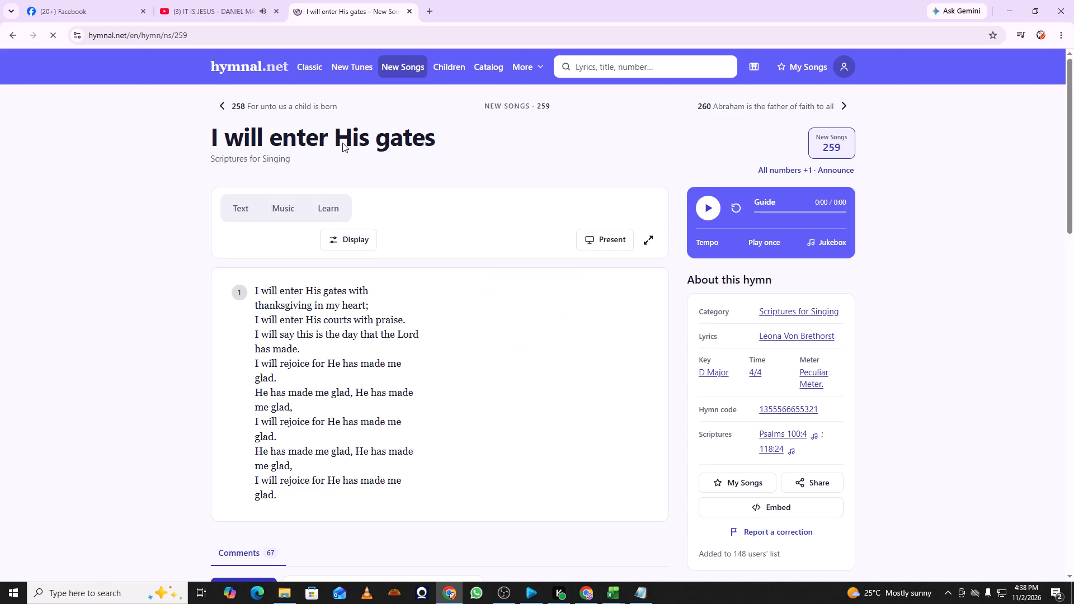
Copy the full I will enter His gates lyrics and paste them over the old text in Notepad.
scroll(353, 194, "down", 3)
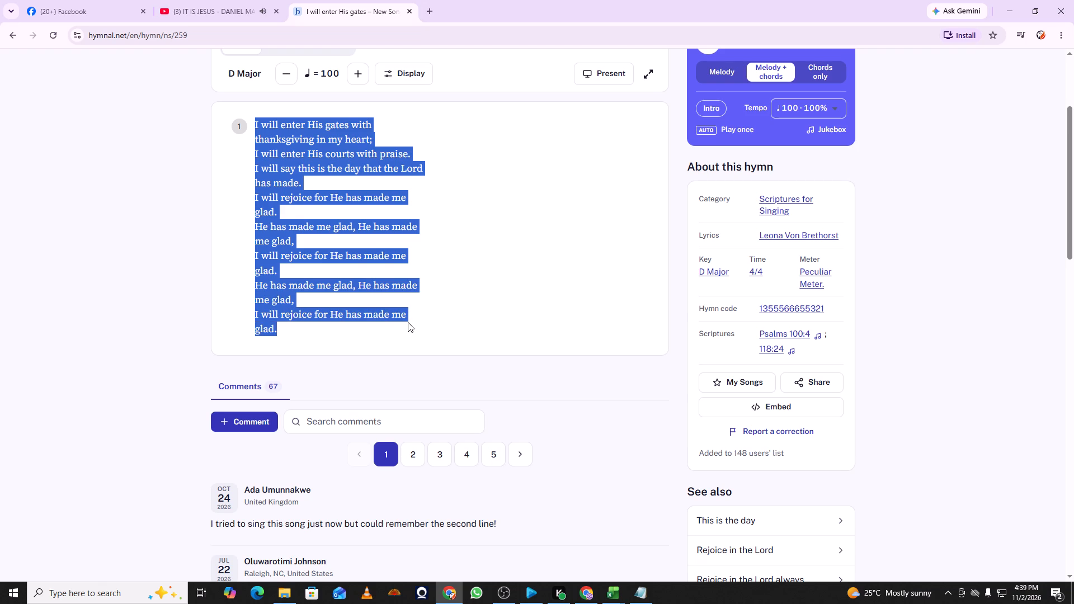
key("ctrl+c")
left_click(644, 597)
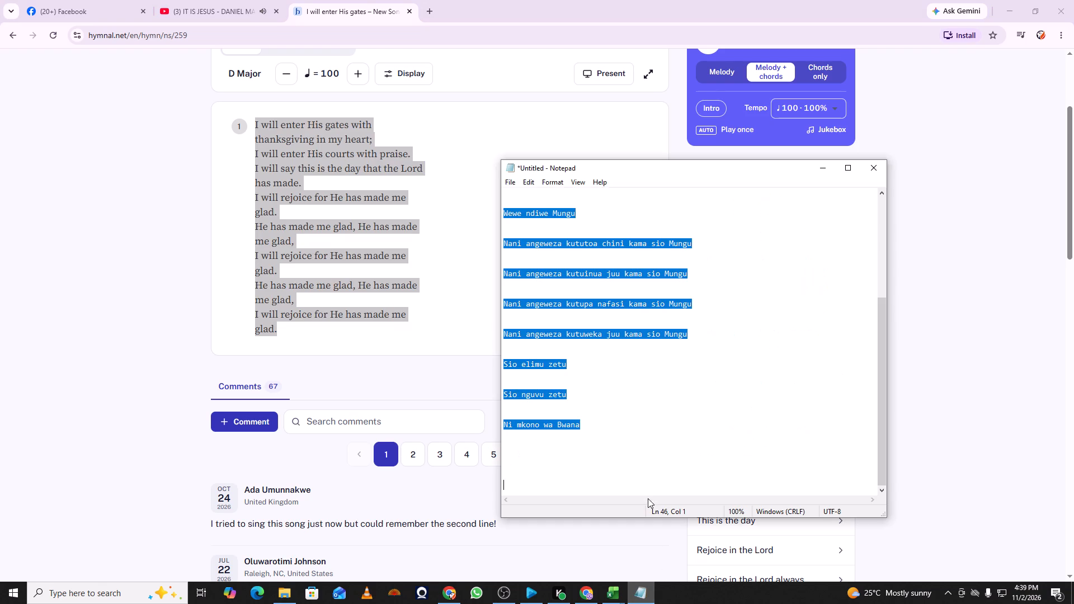
key("ctrl+v")
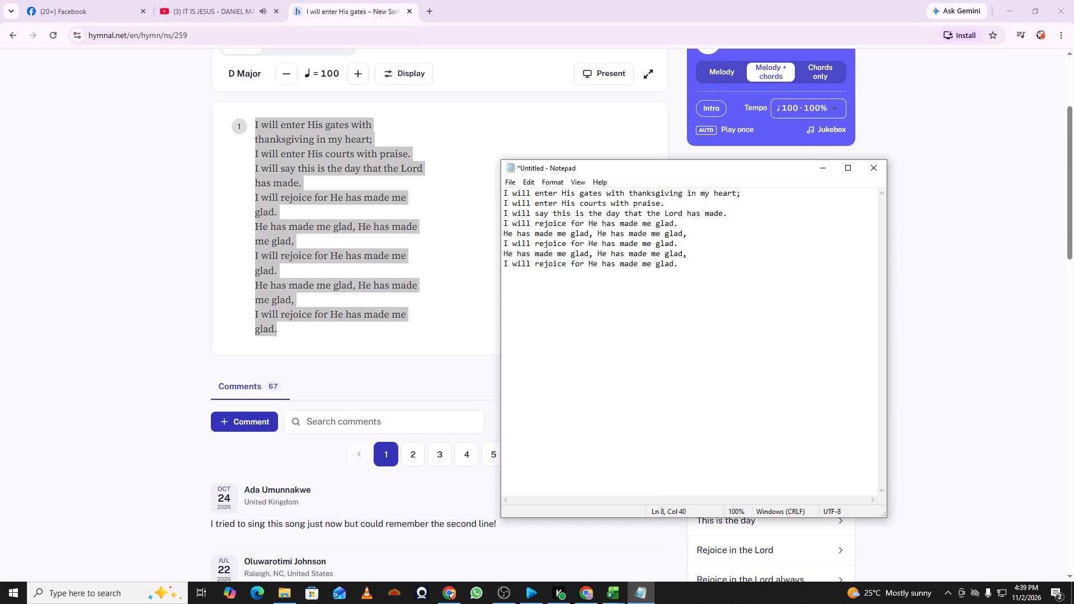
Space out the pasted lyrics with at least two blank lines between all consecutive lines.
left_click(503, 190)
key("Down")
key("Return")
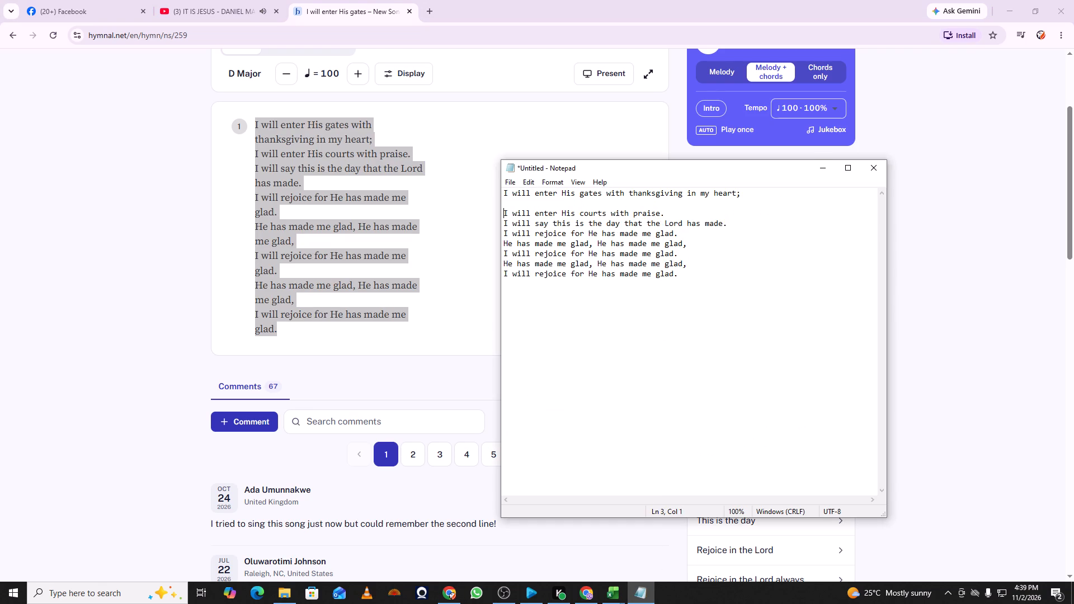
key("Return")
key("Down")
key("Return")
key("Return")
key("Down")
key("Return")
key("Return")
key("Down")
key("Return")
key("Down")
key("Return")
key("Return")
key("Down")
key("Return")
key("Down")
key("Return")
key("Return")
key("Down")
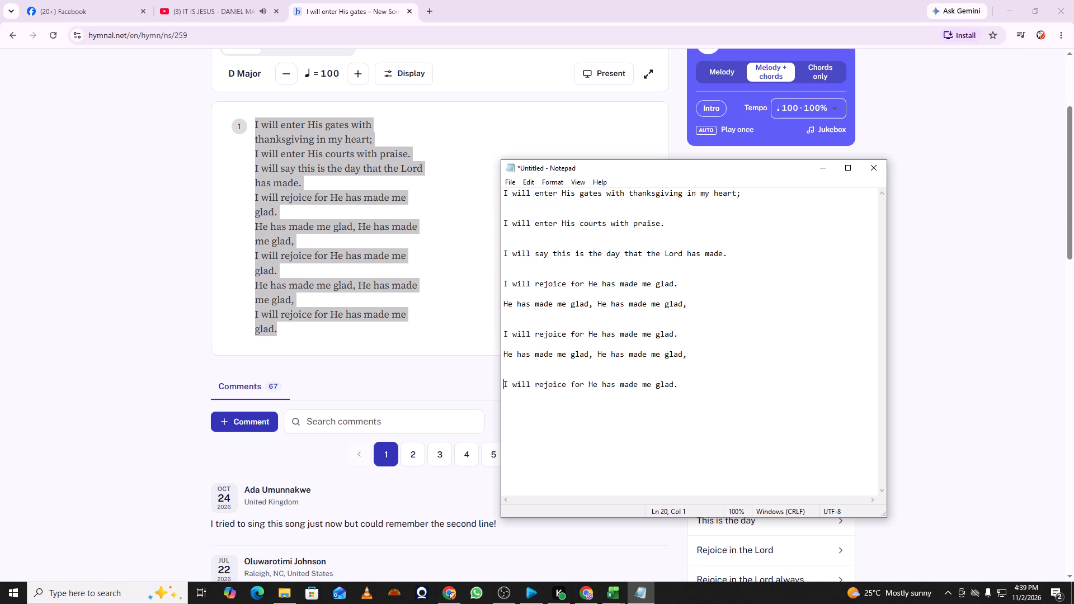
key("Return")
key("Up")
key("Up")
key("Up")
key("Up")
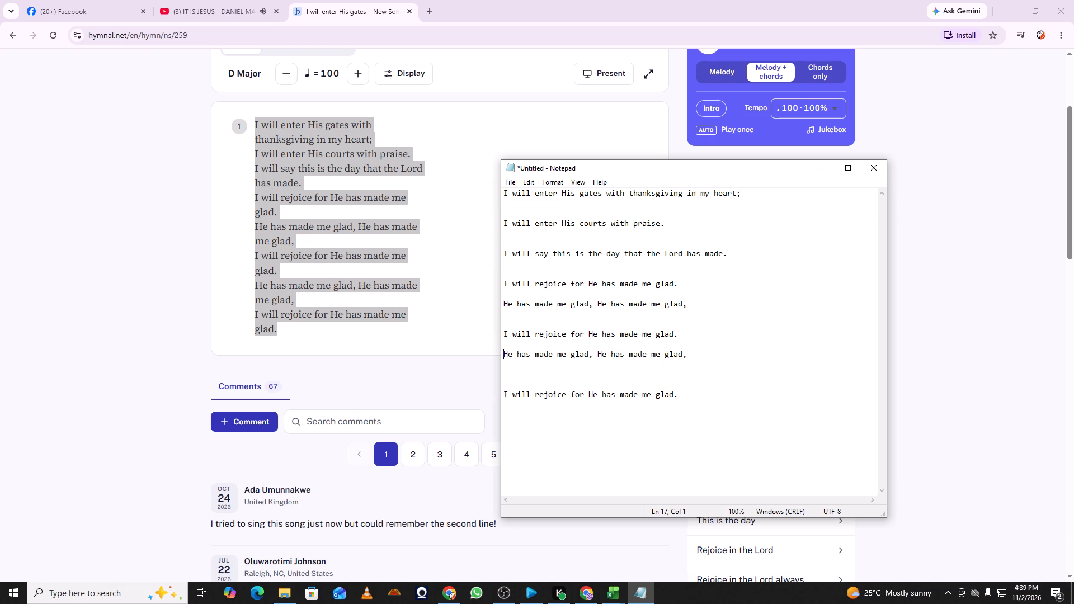
key("Return")
key("Up")
key("Up")
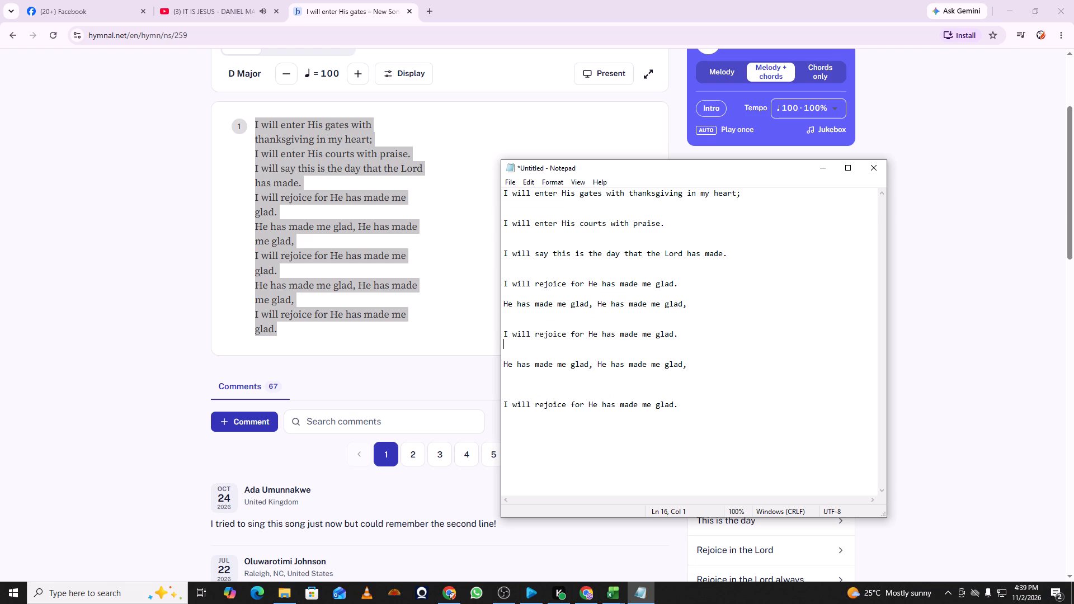
key("Up")
key("Up")
key("Up")
key("Up")
key("Return")
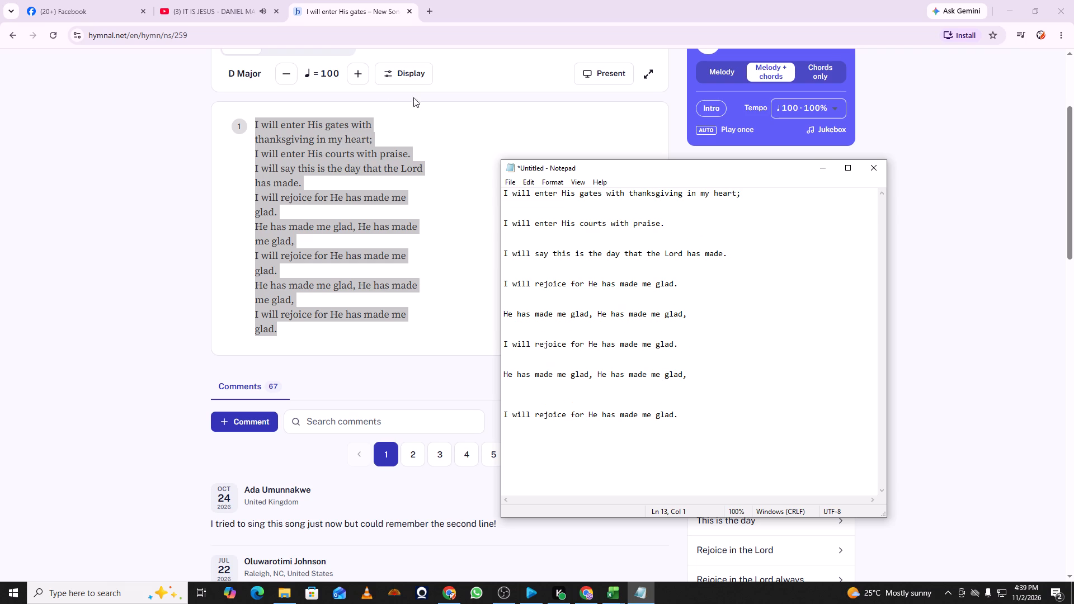
Replay the IT IS JESUS video from the start, pause it, and add It is Jesus above the lyrics in Notepad.
left_click(215, 3)
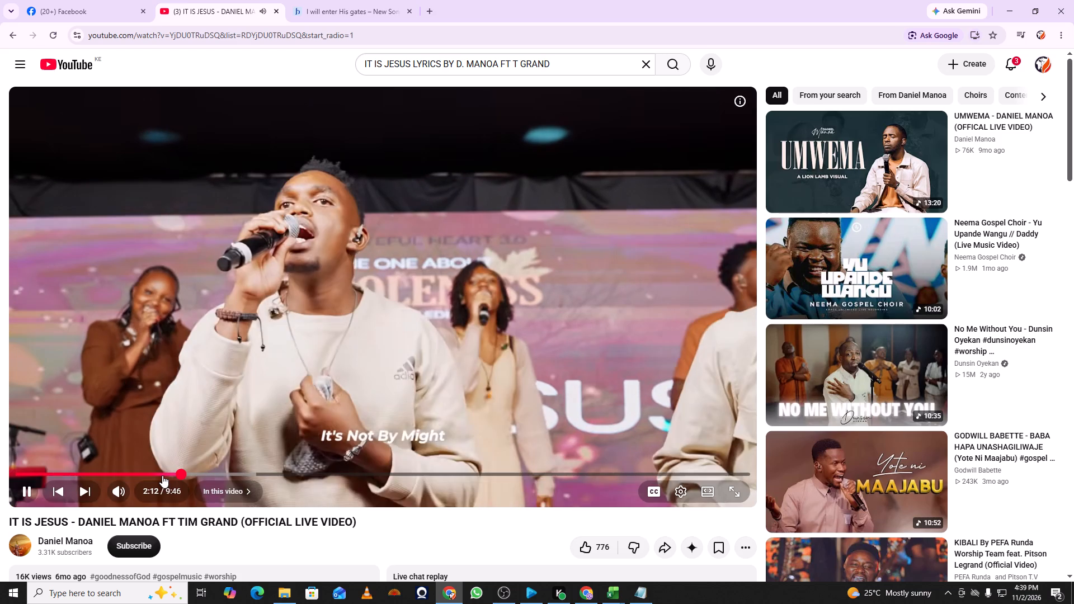
left_click_drag(180, 476, 11, 474)
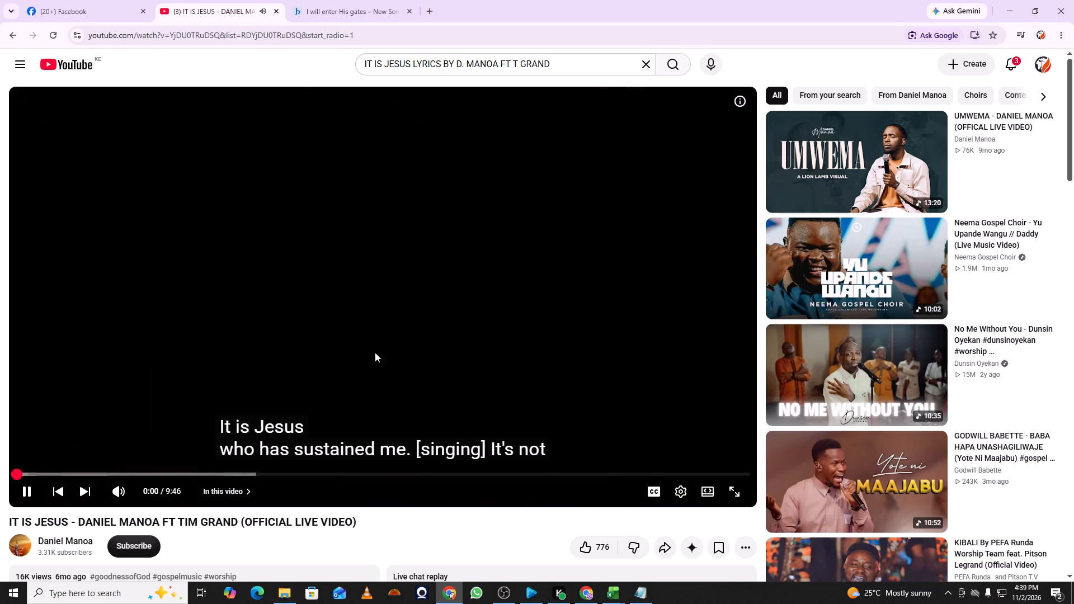
left_click(387, 336)
left_click(644, 594)
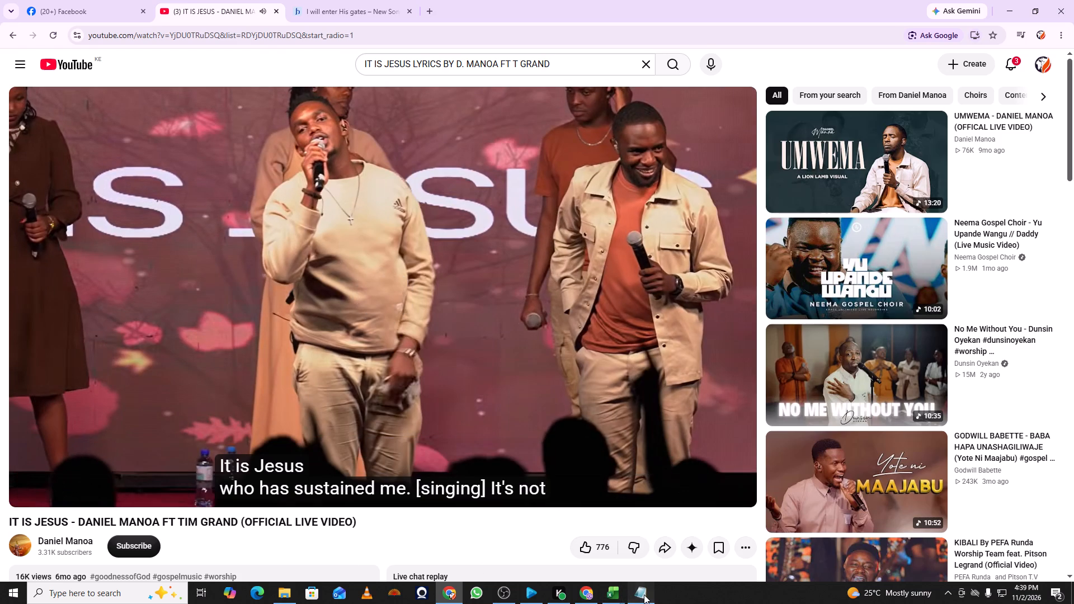
scroll(554, 216, "up", 5)
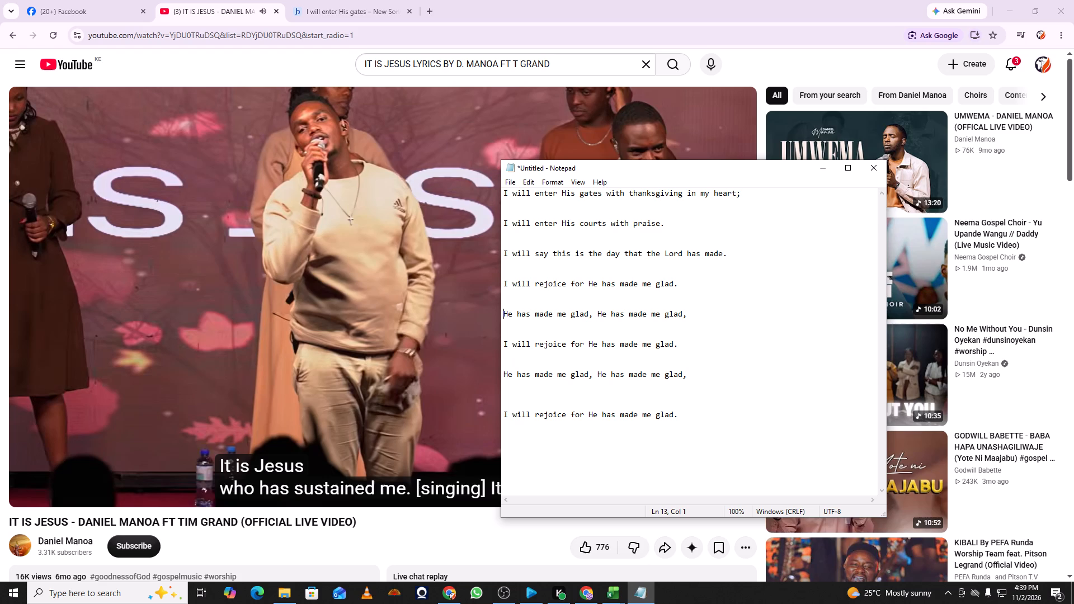
left_click(503, 191)
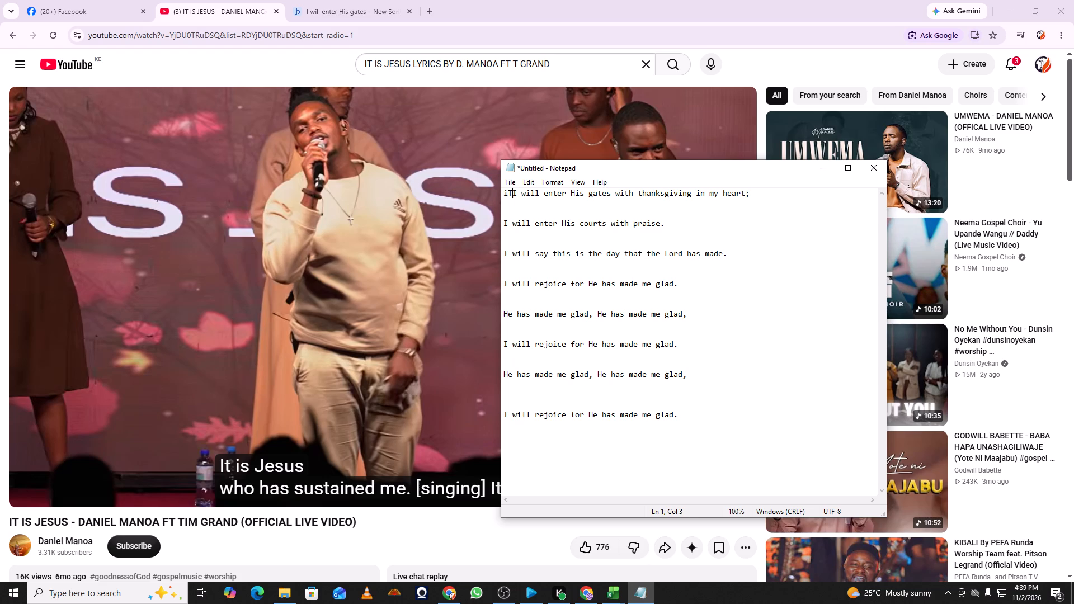
type("ESUS")
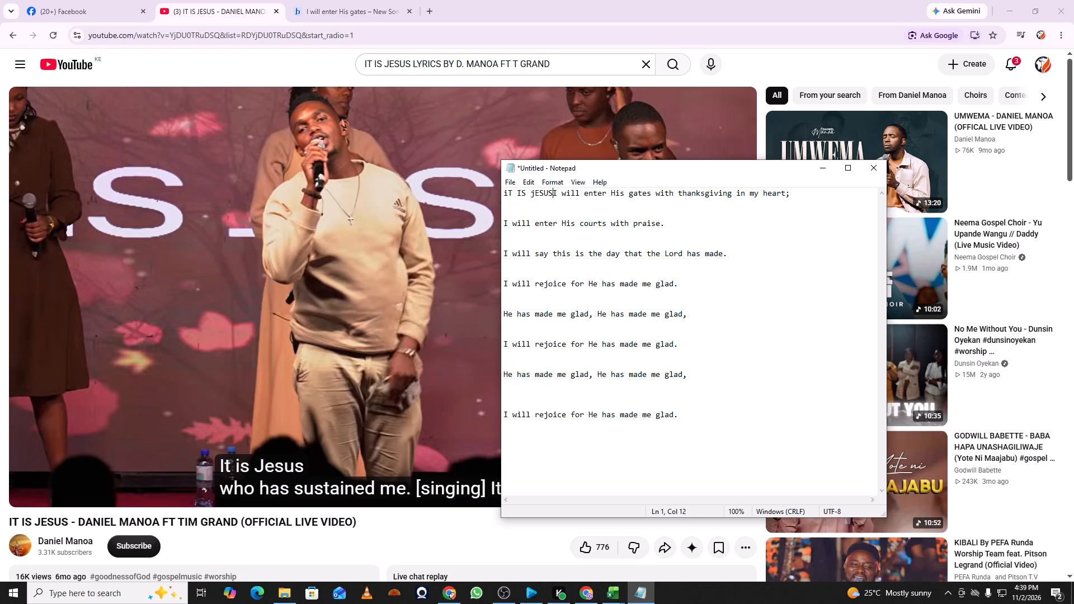
key("BackSpace")
key("backslash")
key("BackSpace")
key("BackSpace")
key("BackSpace")
key("BackSpace")
key("BackSpace")
key("BackSpace")
key("BackSpace")
key("BackSpace")
key("BackSpace")
key("BackSpace")
key("BackSpace")
key("BackSpace")
key("BackSpace")
key("BackSpace")
key("BackSpace")
key("BackSpace")
key("BackSpace")
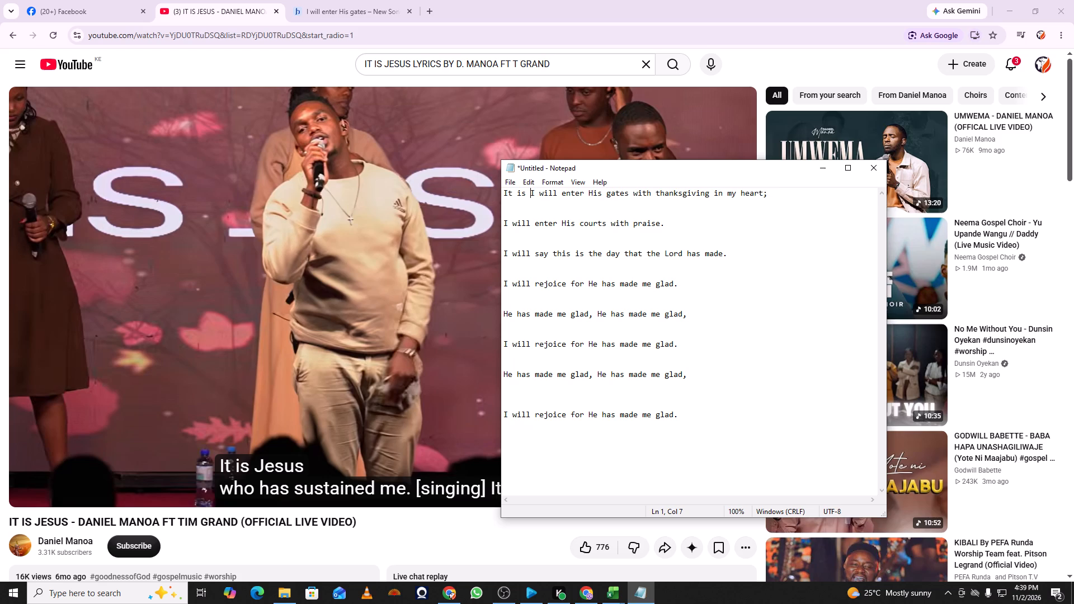
key("Return")
key("Return")
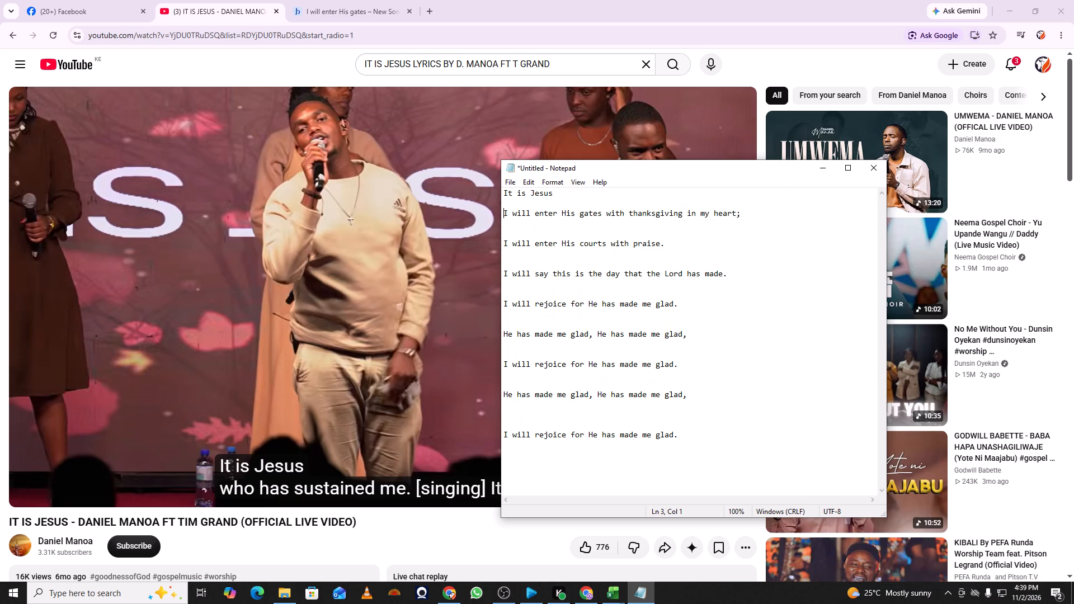
Play a little more of the video, pause it, and add the lines Who has sustained me and It is not by might.
left_click(367, 253)
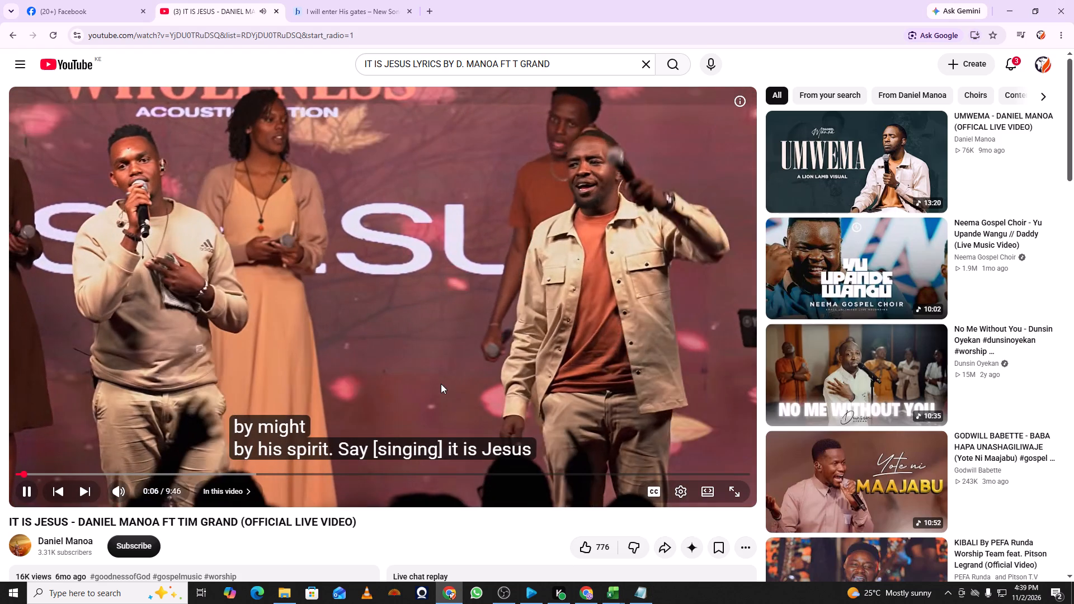
left_click(441, 384)
left_click(647, 594)
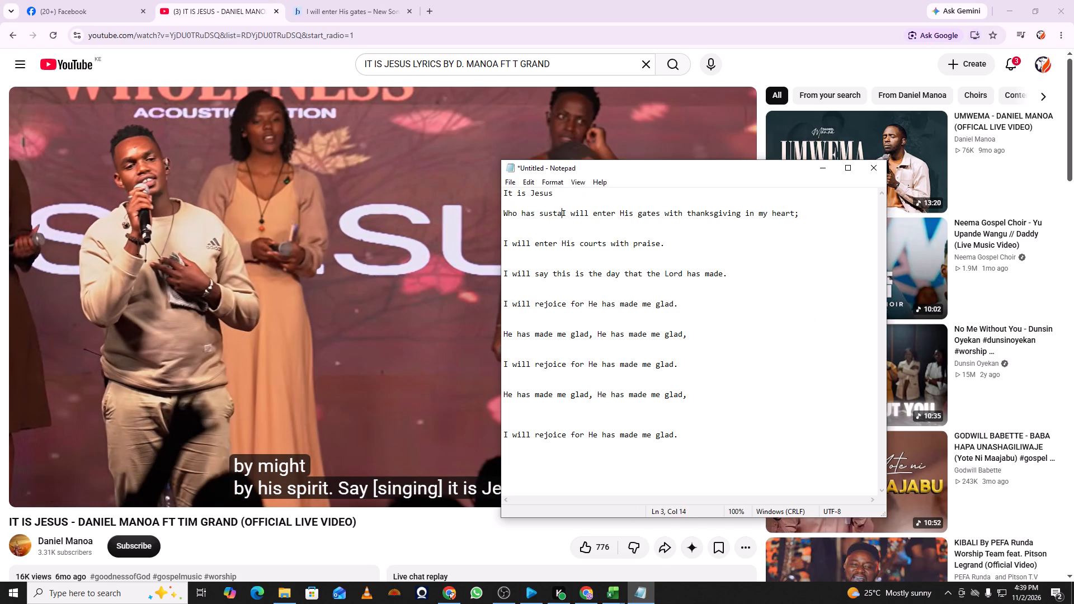
key("Return")
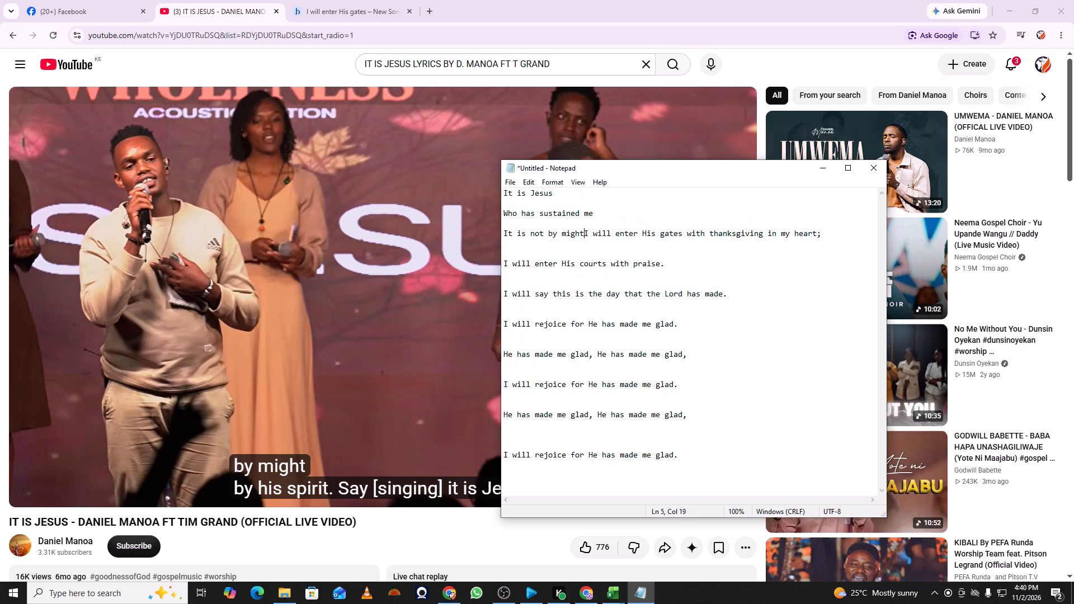
key("Return")
key("Return")
Play the video briefly again, pause it, and add the line By His Spirit below It is not by might.
left_click(455, 271)
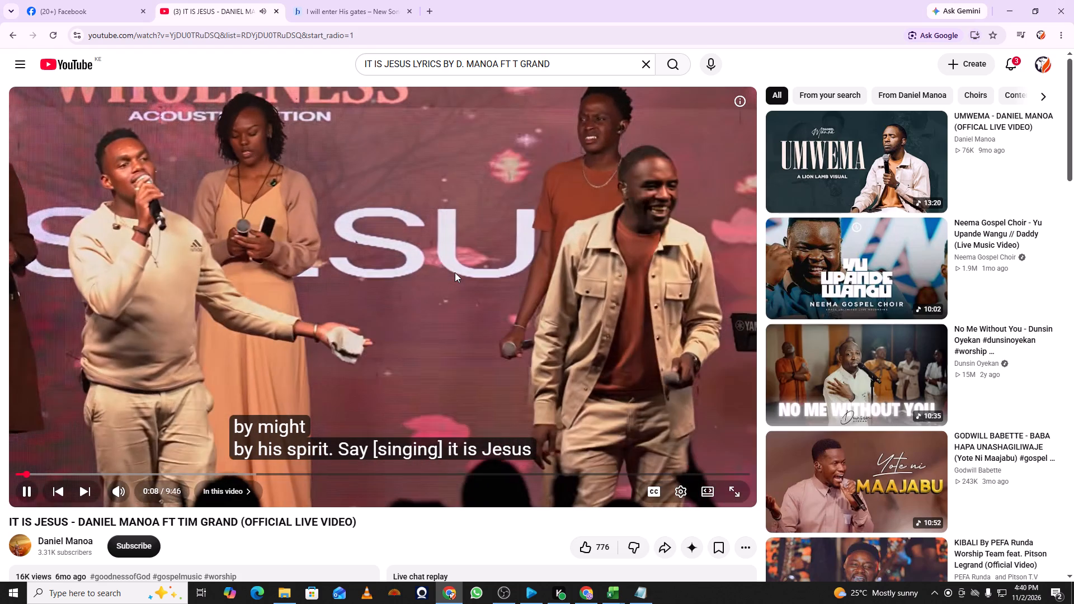
left_click(447, 274)
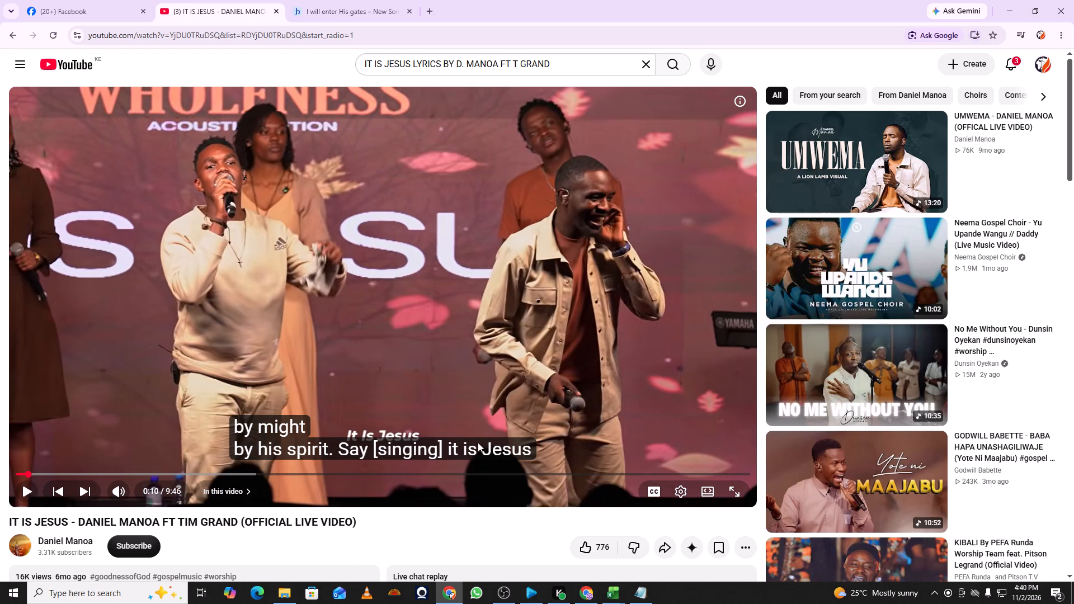
left_click(640, 592)
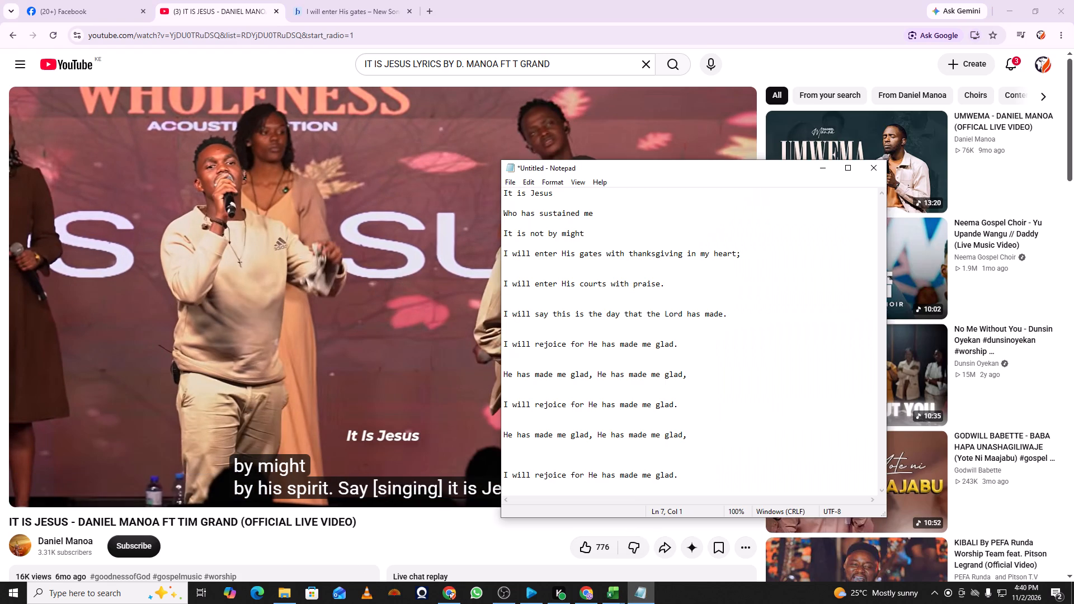
key("Return")
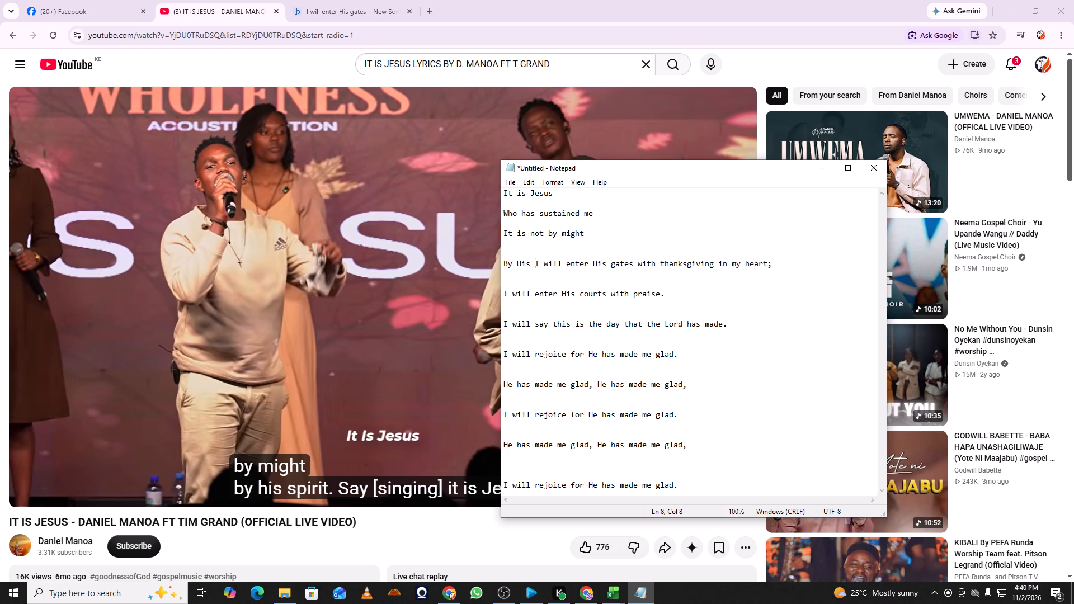
type("pirit")
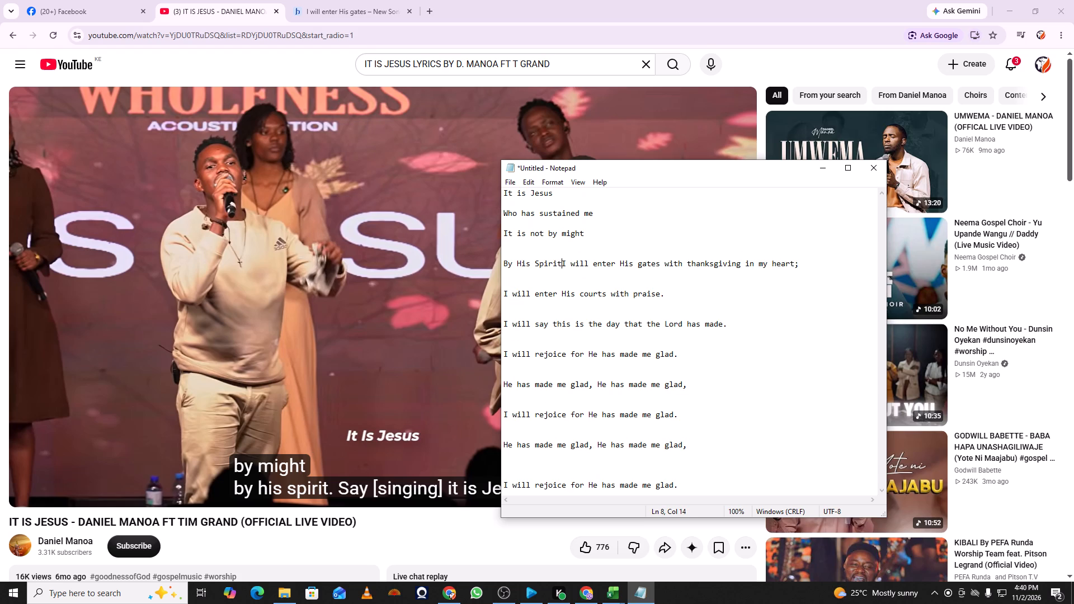
key("Return")
key("Return")
key("Return")
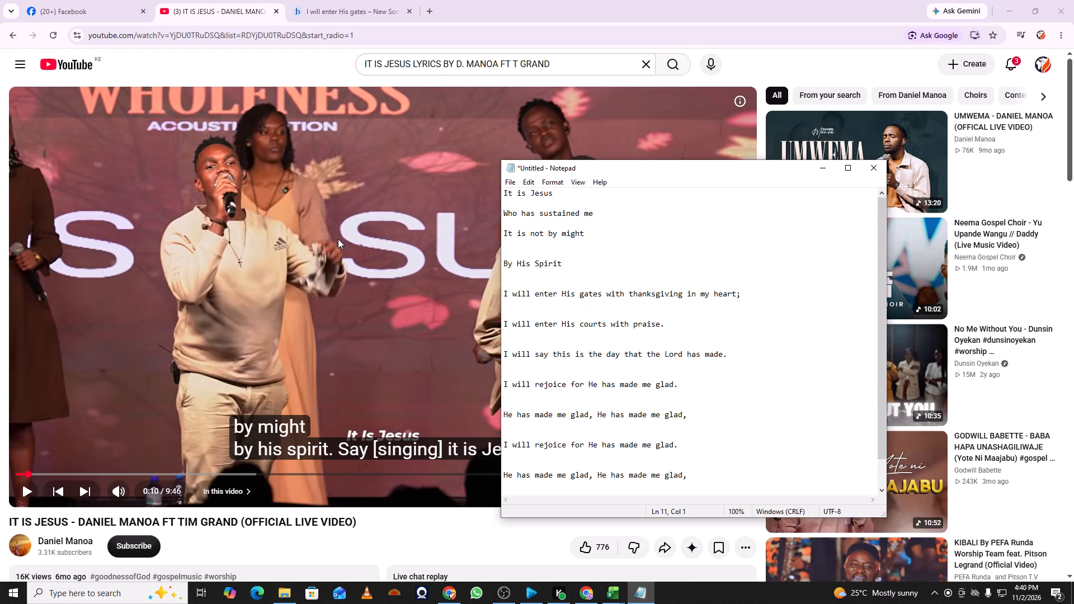
Play the video to about 0:17 to check the following lyrics, and return to Notepad with its window maximized.
left_click(338, 239)
left_click(360, 273)
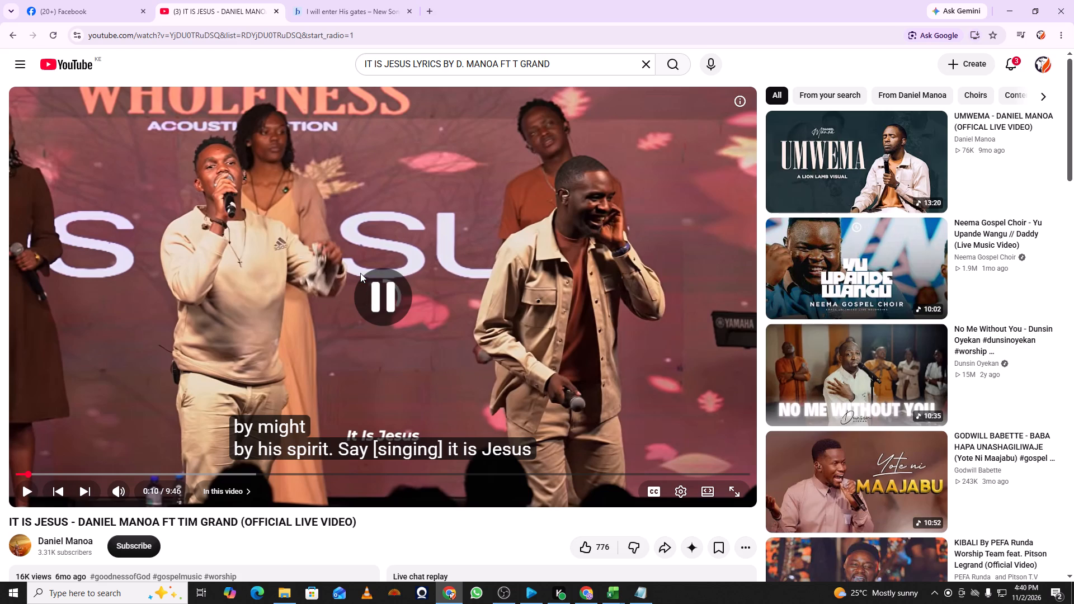
left_click(360, 273)
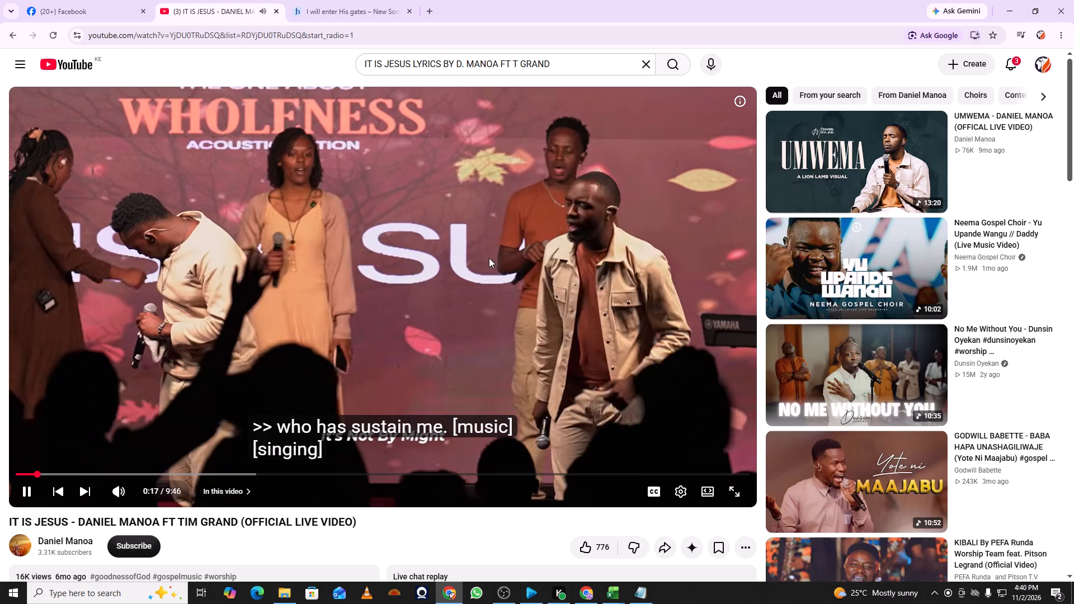
left_click(488, 258)
left_click(633, 597)
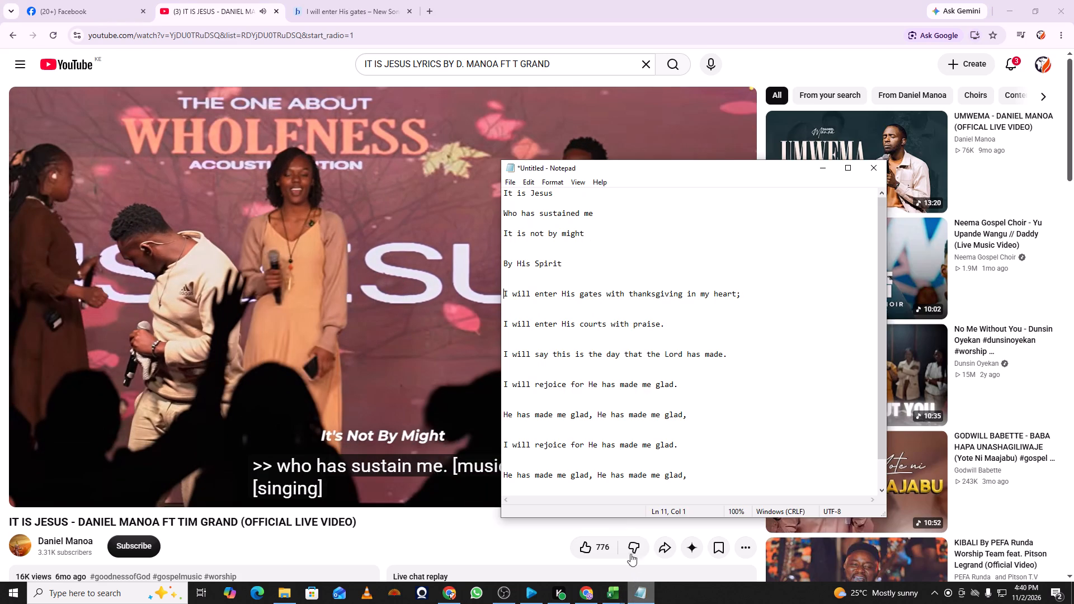
left_click(847, 172)
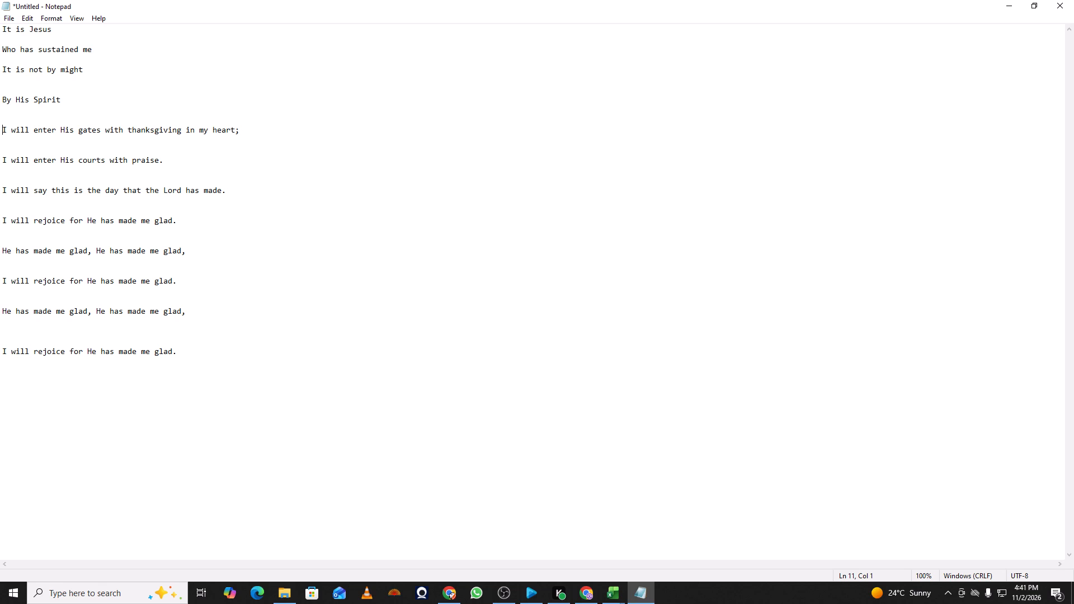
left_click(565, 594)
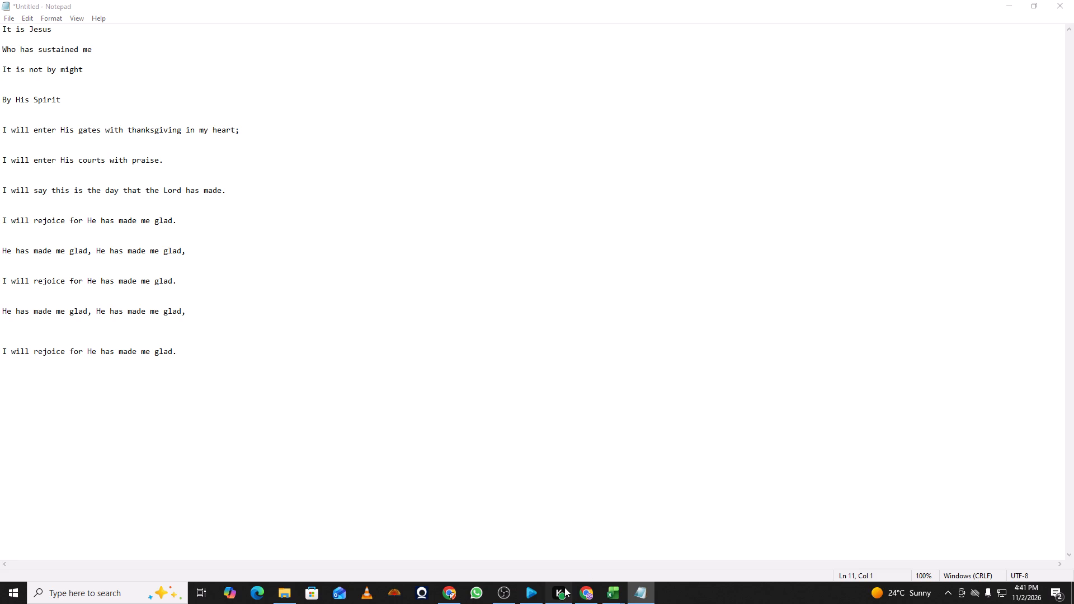
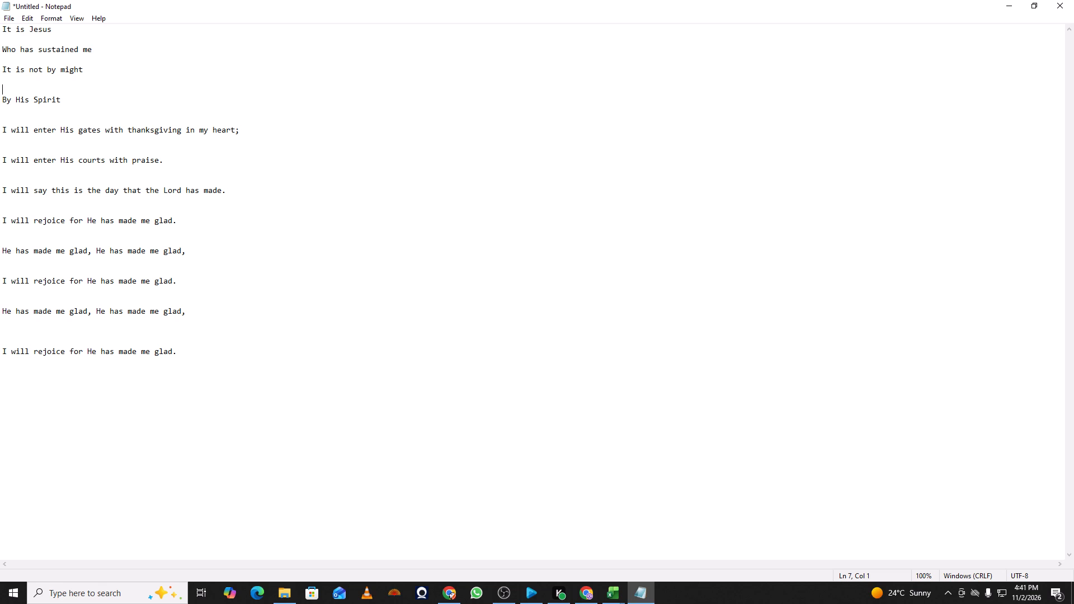
Change the line By His Spirit to It's by His Spirit.
left_click(5, 100)
key("BackSpace")
Add one more blank line above It is not by might and another below It's by His Spirit.
left_click(41, 58)
key("Return")
left_click(95, 110)
key("Return")
key("Return")
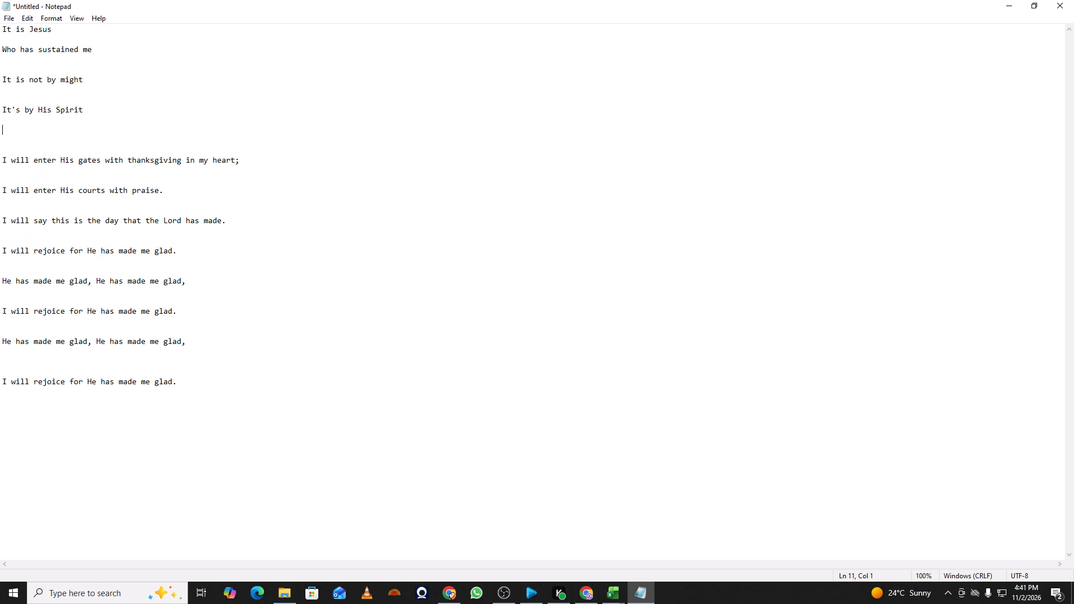
key("BackSpace")
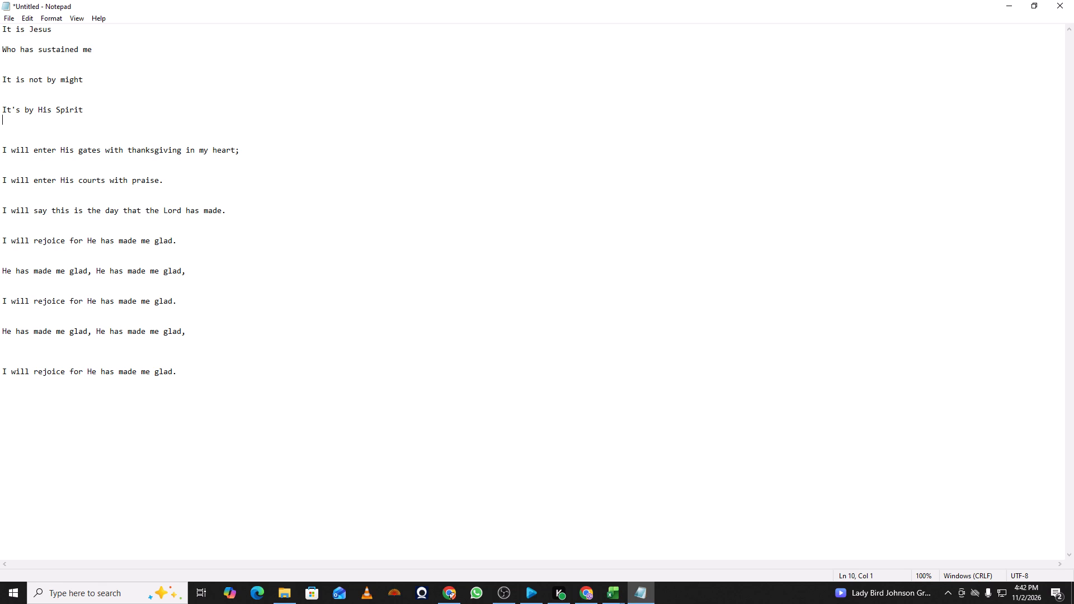
Break the gates line after I will enter His gates, starting a separate line With thanksgiving in my heart;.
left_click(111, 152)
key("BackSpace")
key("BackSpace")
key("Return")
key("Return")
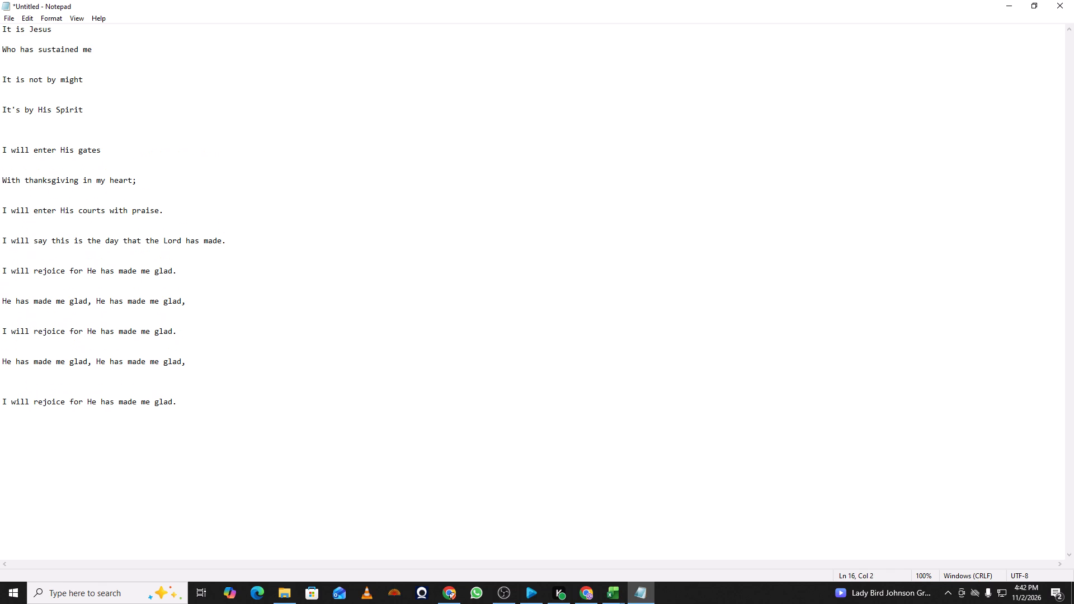
Break the courts line after I will enter His courts, starting a separate line With praise.
left_click(146, 187)
left_click(115, 211)
key("BackSpace")
key("BackSpace")
key("Return")
key("Return")
key("Return")
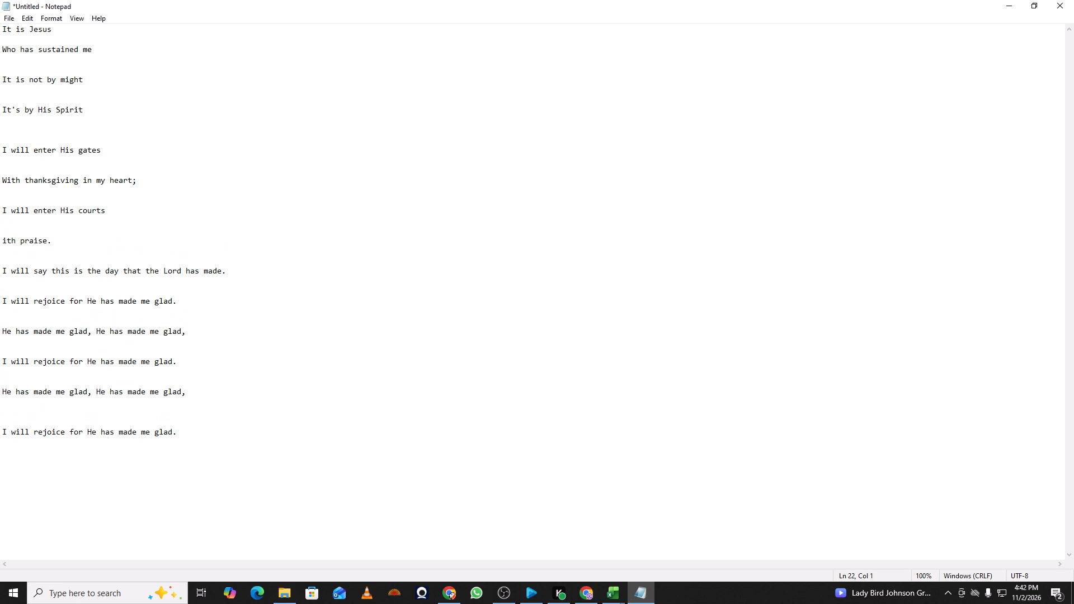
key("w")
Insert six blank lines between With praise. and I will say this is the day.
left_click(124, 235)
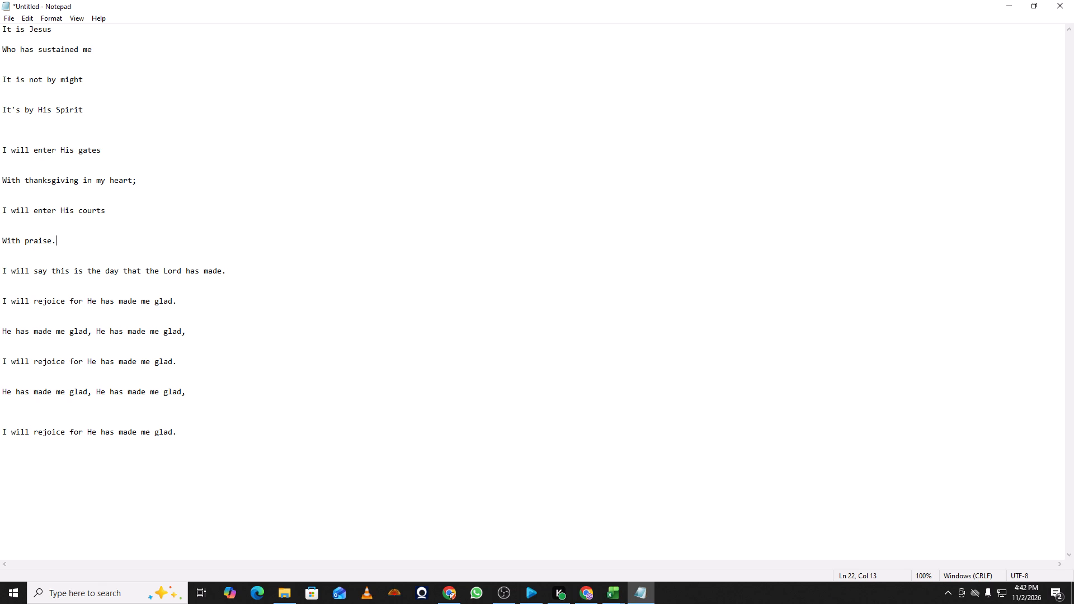
key("Return")
key("Return")
key("Return")
key("Return")
key("Return")
key("Return")
left_click(26, 277)
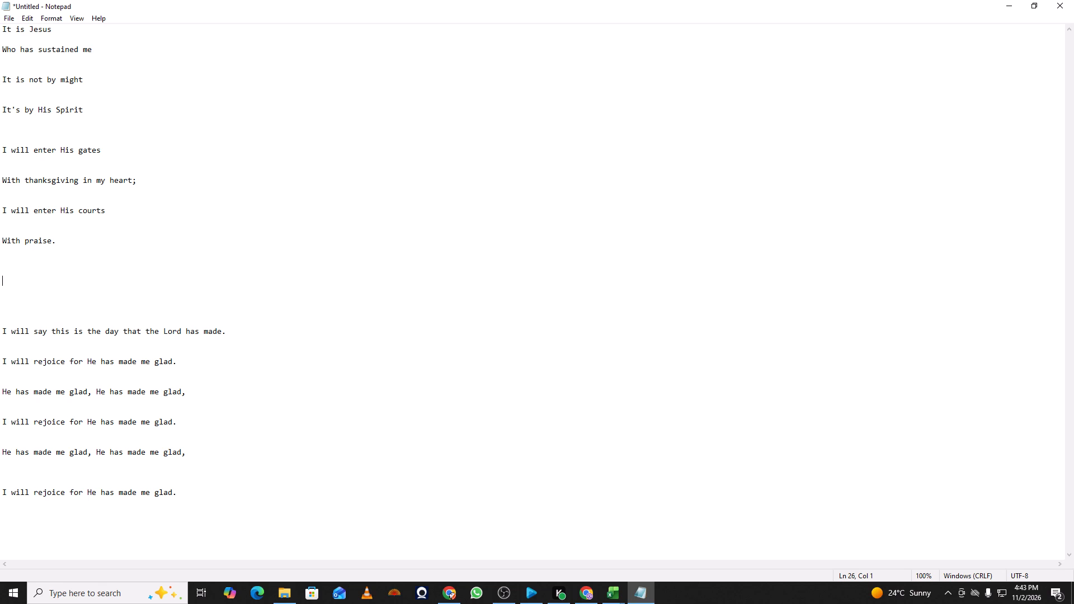
Add one more blank line below the opening line It is Jesus.
left_click(68, 24)
key("Return")
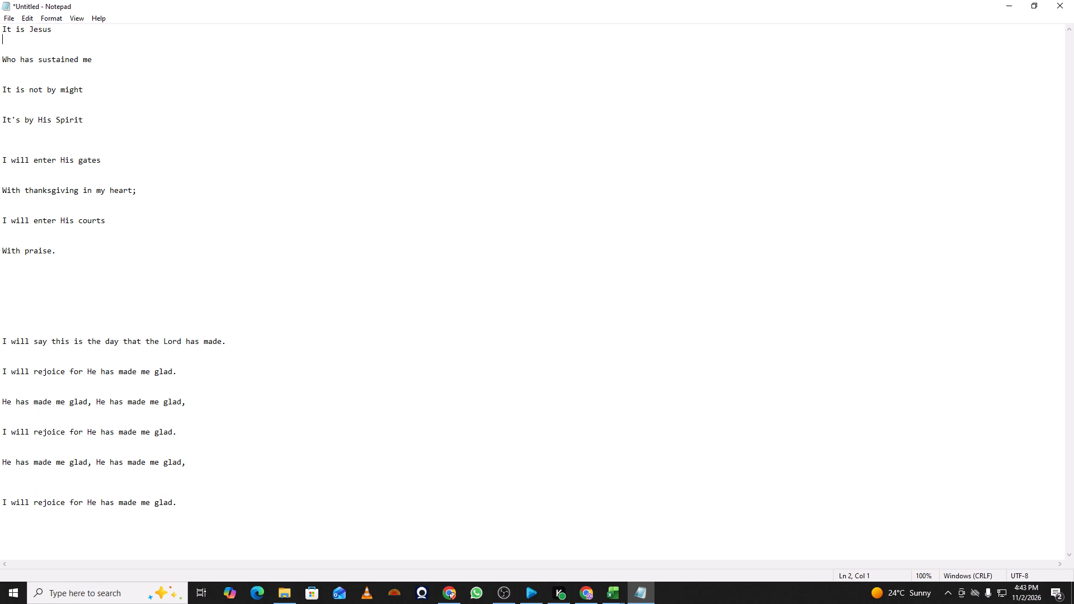
left_click(20, 282)
Capitalize the words Thanksgiving, Enter, Courts, Praise and Heart in the lyric lines between I will enter His gates and With praise.
left_click(29, 190)
key("BackSpace")
key("t")
left_click(33, 292)
left_click(37, 220)
key("BackSpace")
key("e")
left_click(82, 218)
key("BackSpace")
key("c")
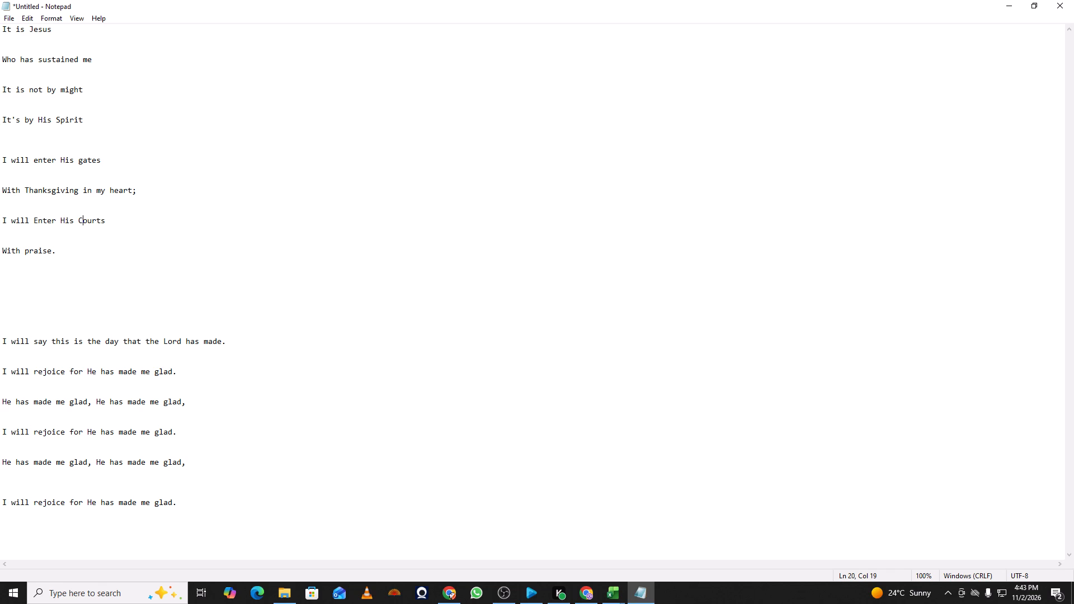
left_click(29, 252)
key("BackSpace")
key("p")
left_click(116, 190)
key("BackSpace")
key("h")
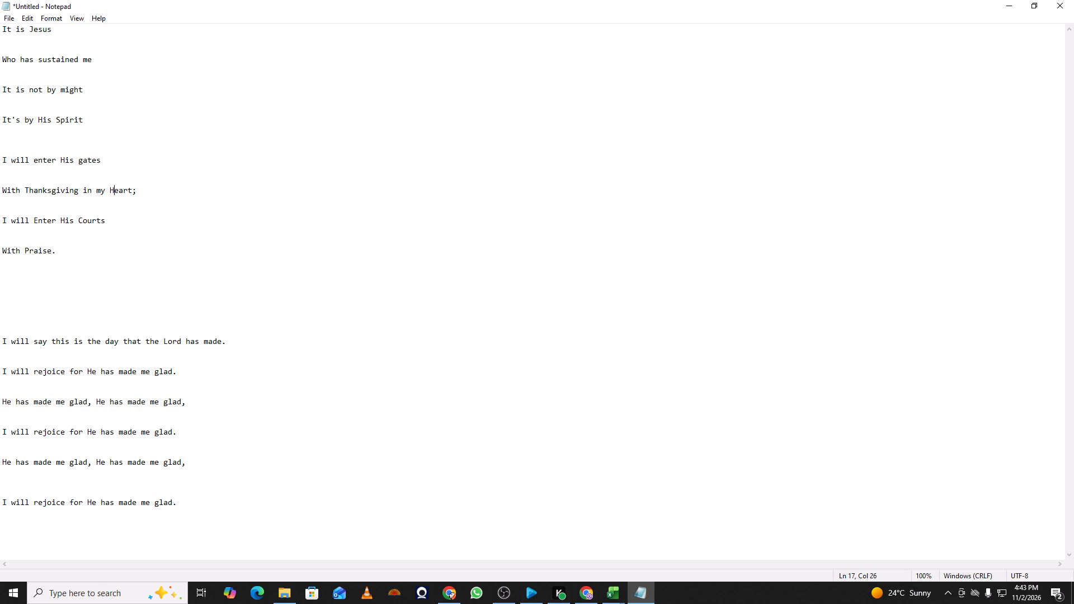
left_click(74, 247)
Repeat the opening four lines, It is Jesus through It's by His Spirit, below With Praise., and add three blank lines after them.
left_click(41, 281)
type("IT")
key("BackSpace")
left_click_drag(90, 120, 0, 32)
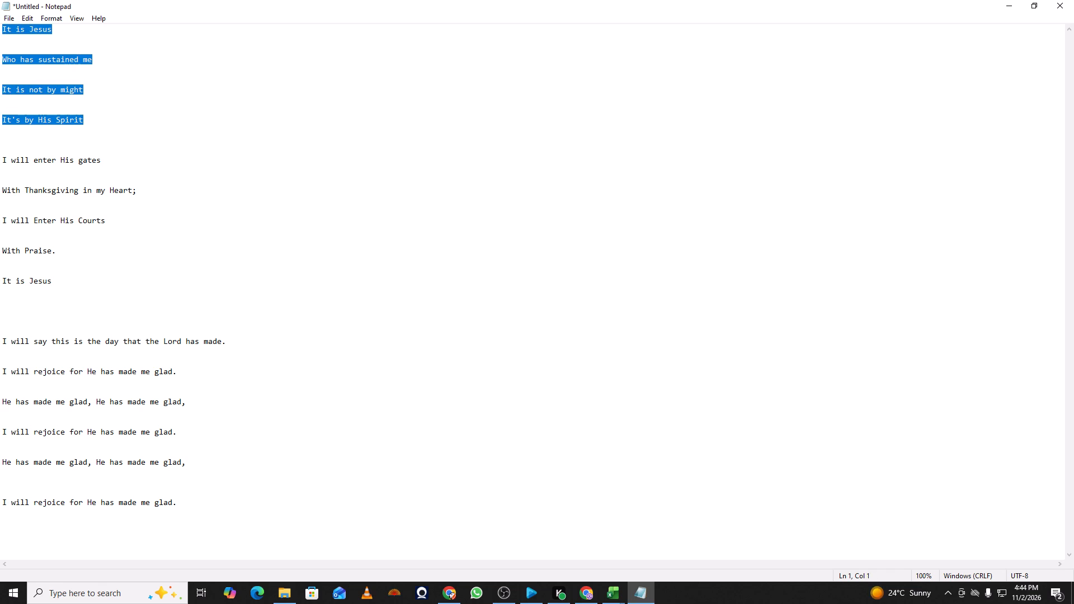
key("ctrl+c")
left_click_drag(58, 276, 0, 278)
key("ctrl+v")
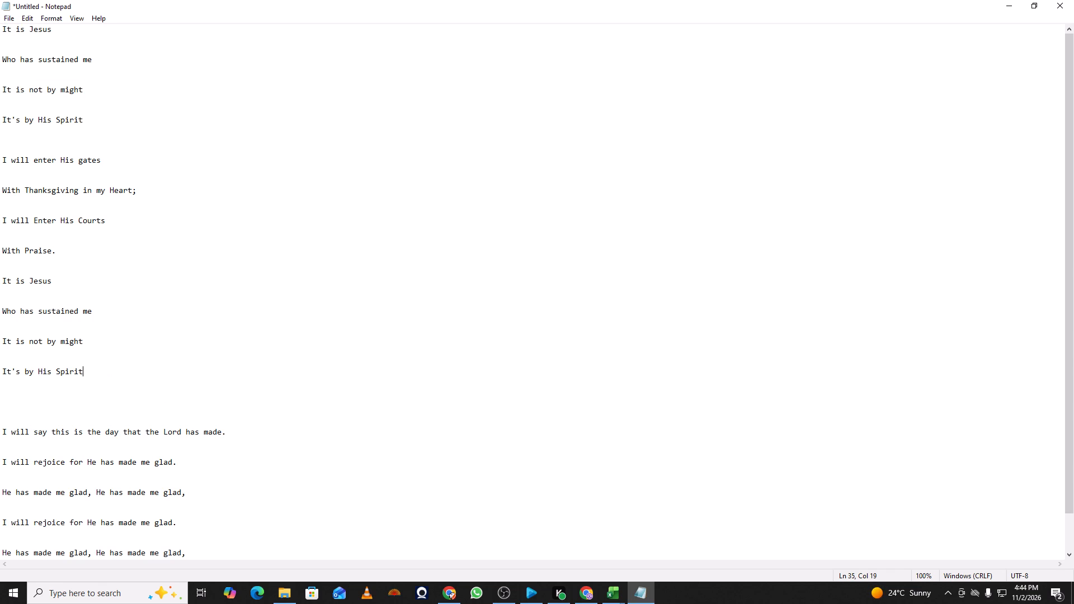
key("Return")
key("Return")
key("Return")
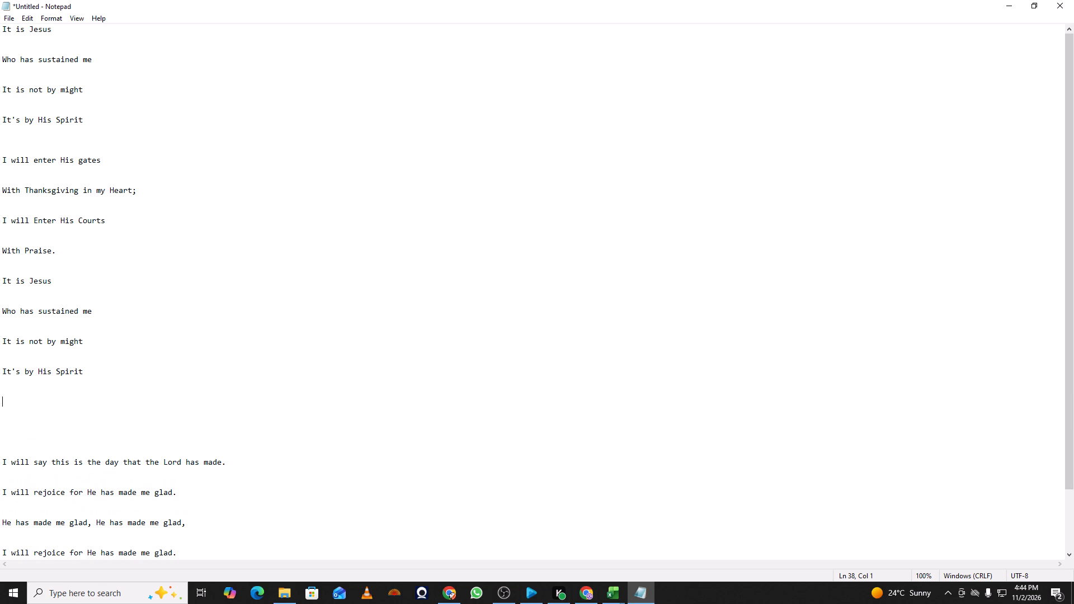
left_click(13, 431)
Remove the extra blank line above I will enter His gates, and place the cursor below the repeated It's by His Spirit.
left_click(59, 138)
key("BackSpace")
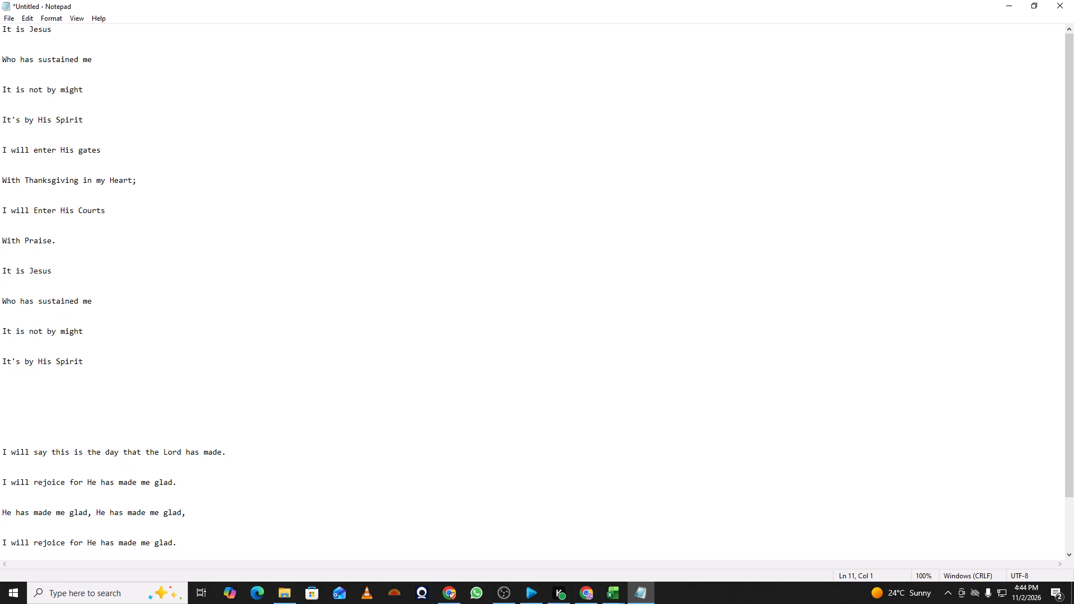
left_click(16, 391)
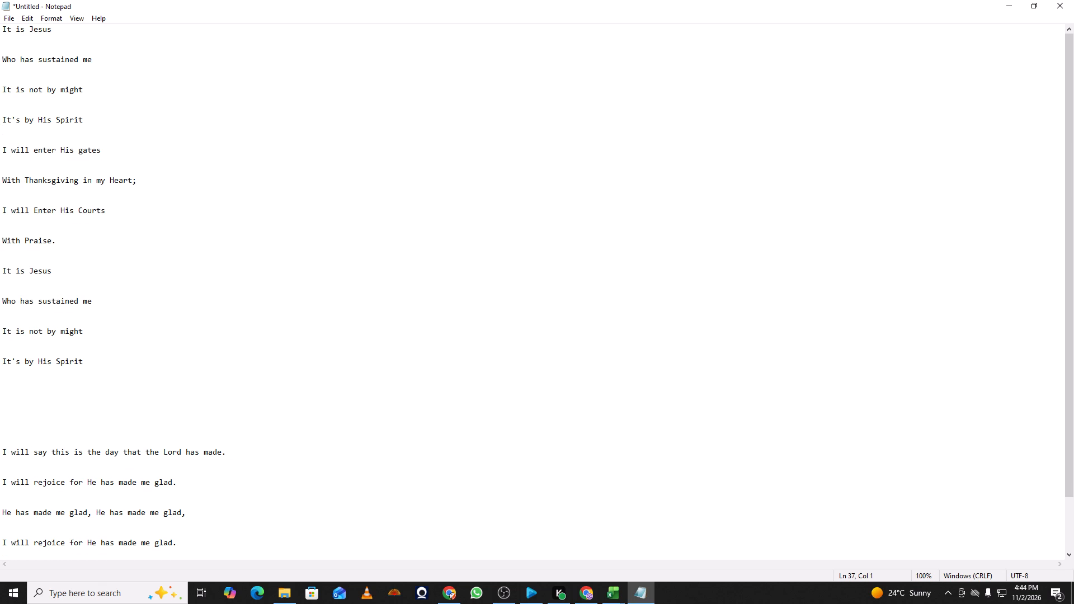
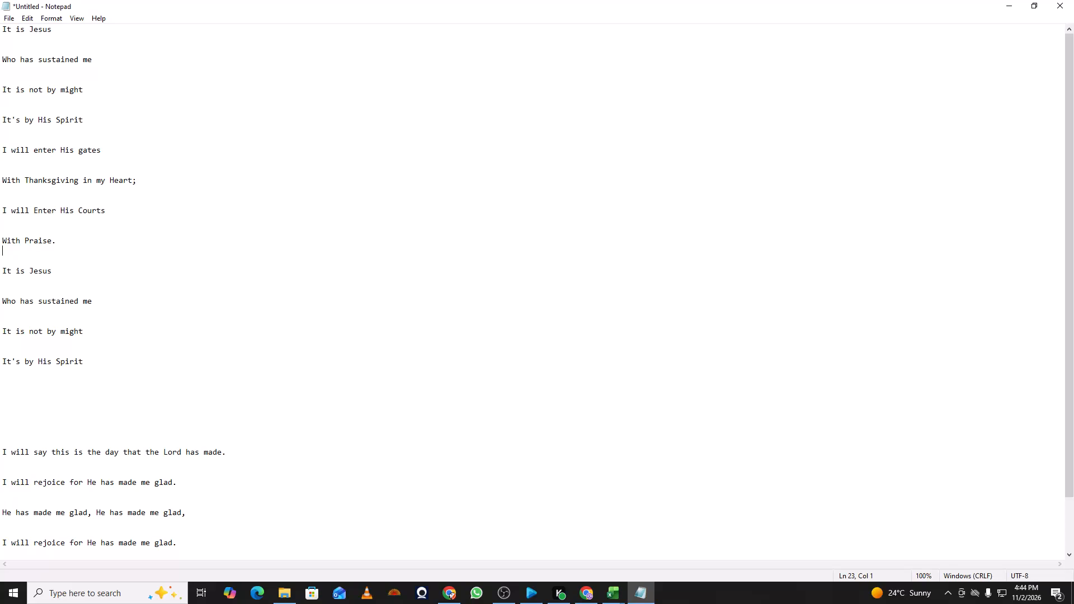
Remove one blank line between the repeated It's by His Spirit and I will say this is the day that the Lord has made.
left_click(46, 394)
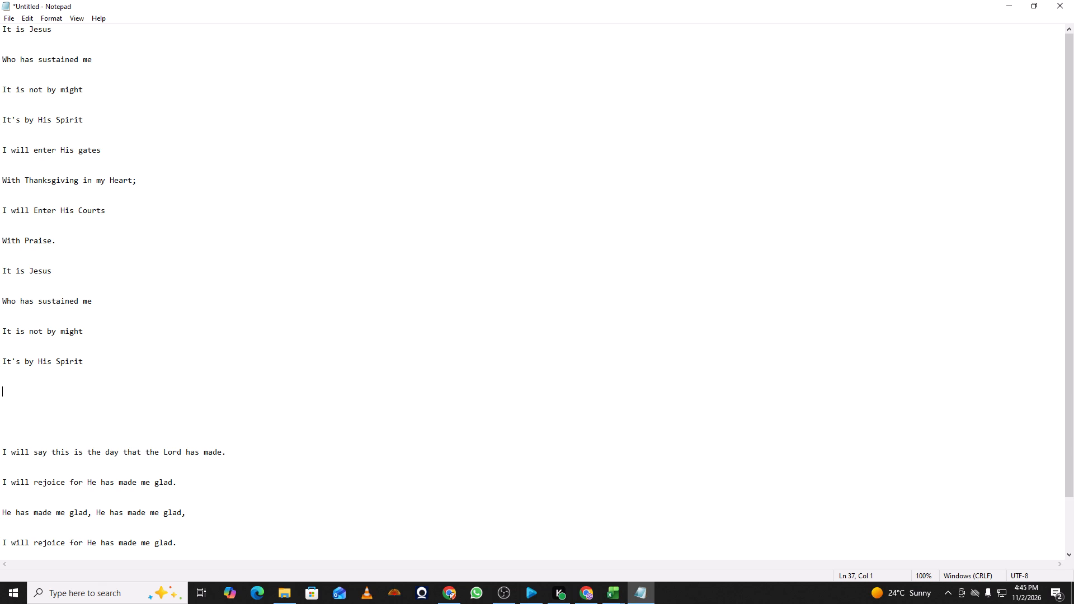
left_click(34, 398)
key("BackSpace")
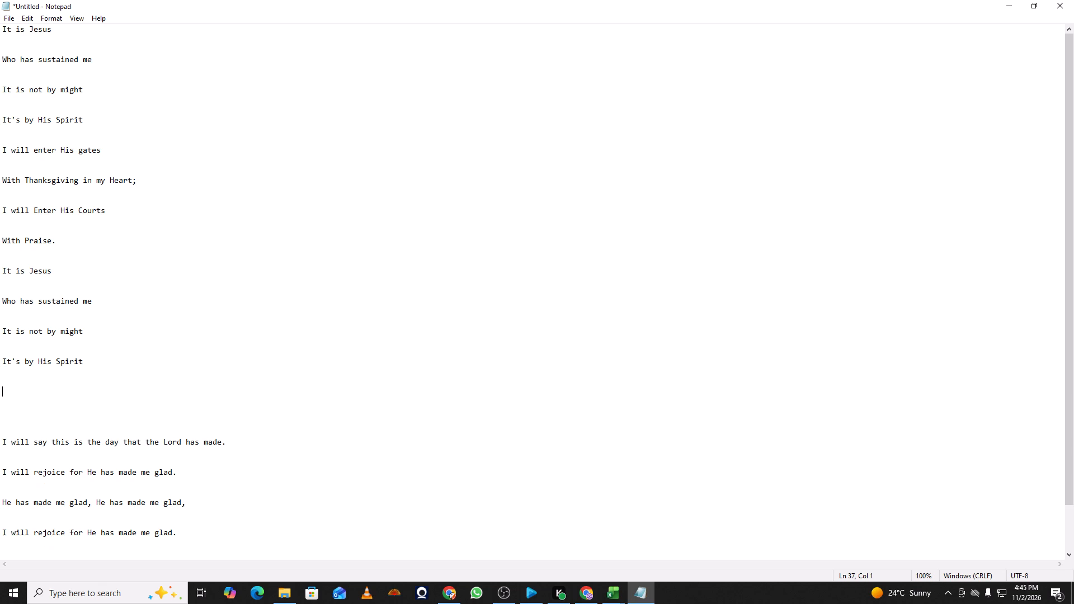
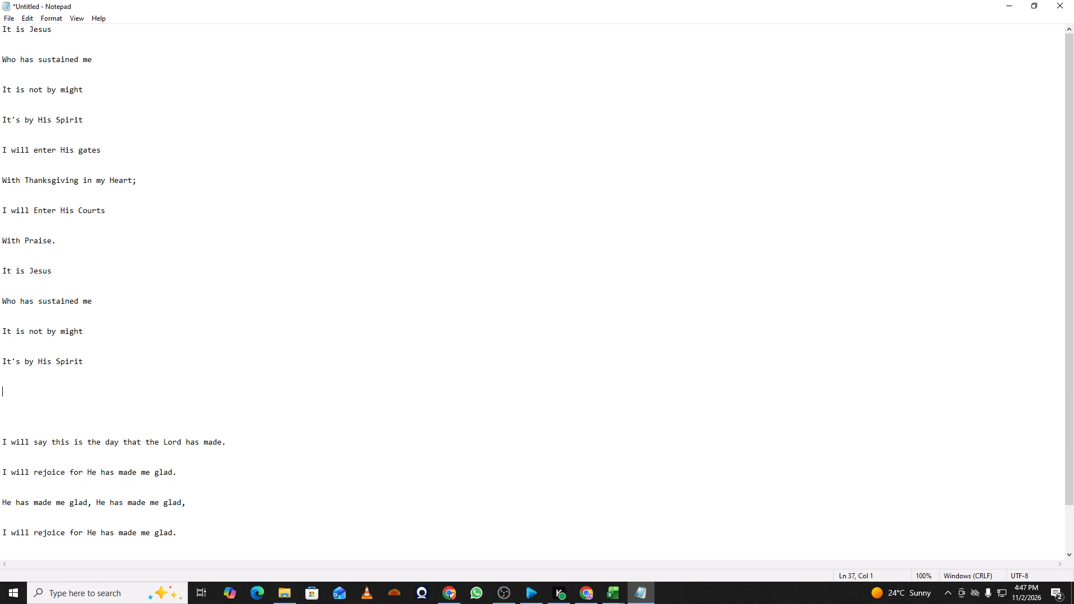
Copy the last It's by His Spirit line as a repeat below itself and remove one blank line from the gap between them.
left_click_drag(95, 361, 3, 361)
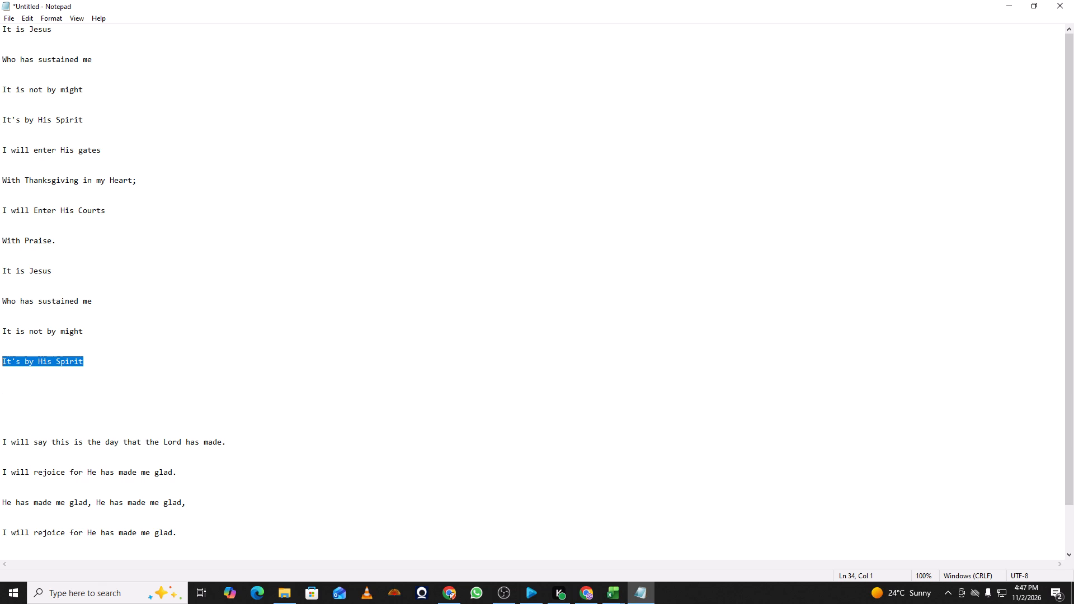
key("ctrl+c")
left_click(9, 399)
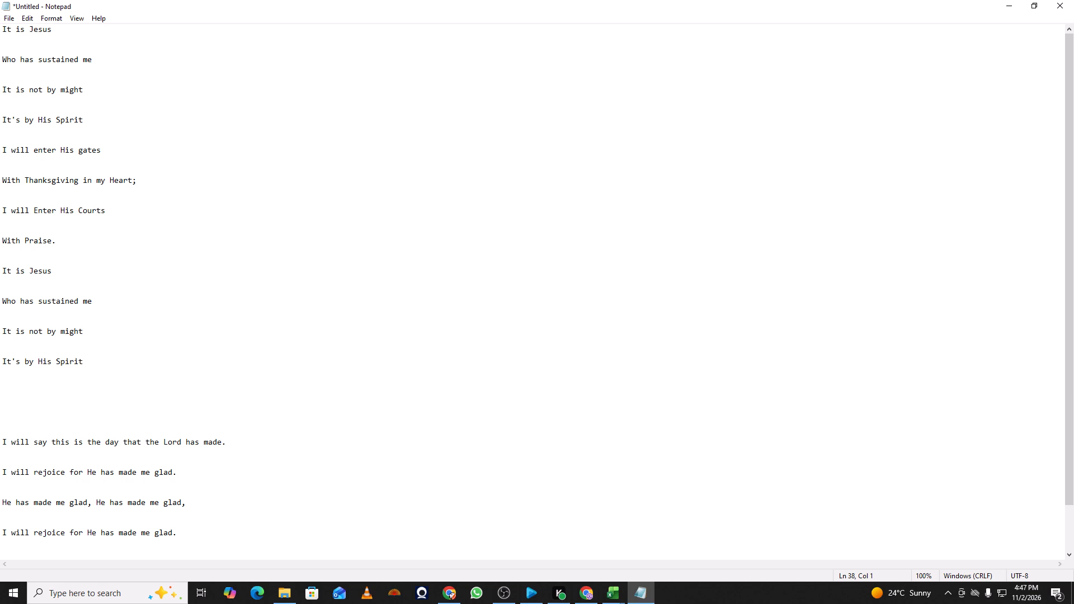
key("ctrl+v")
left_click(15, 384)
key("BackSpace")
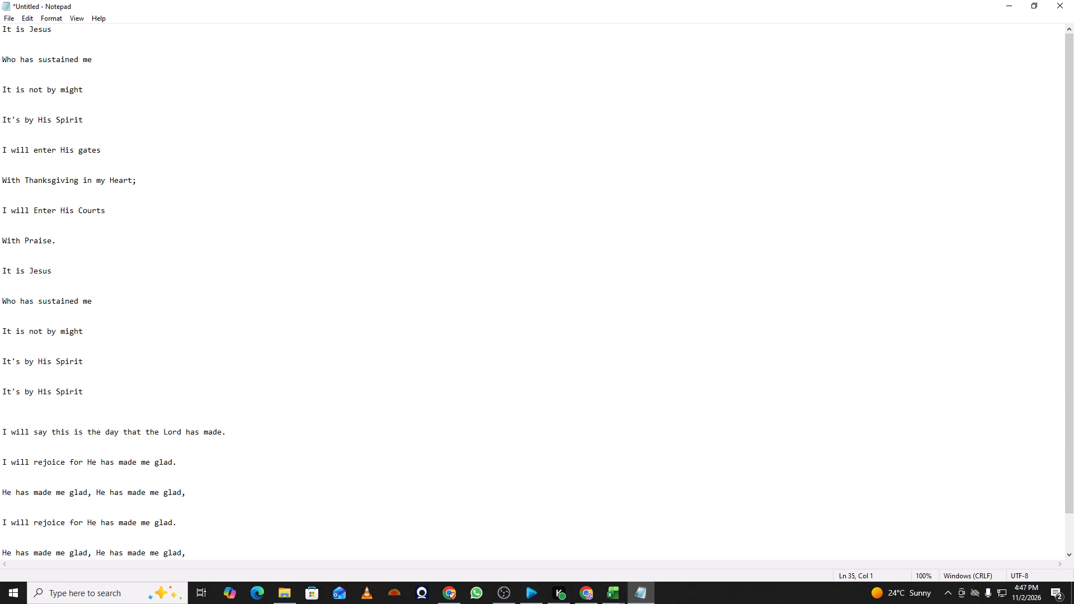
Insert seven blank lines between the final It's by His Spirit and I will say this is the day that the Lord has made.
scroll(82, 380, "down", 4)
left_click(79, 372)
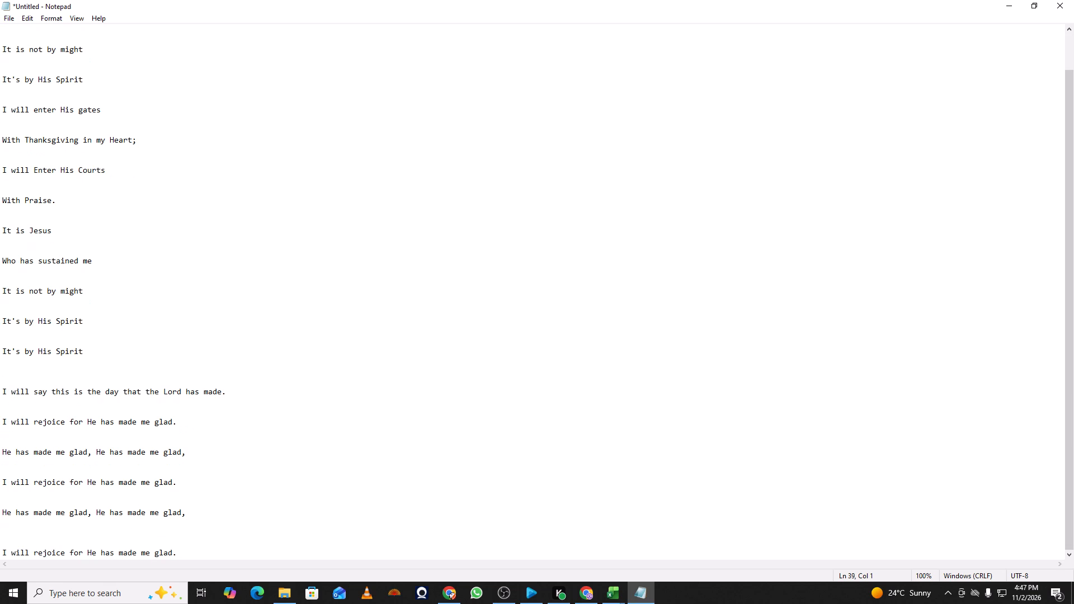
key("Return")
key("Return")
key("Return")
key("Return")
key("Return")
key("Return")
key("Return")
left_click(20, 383)
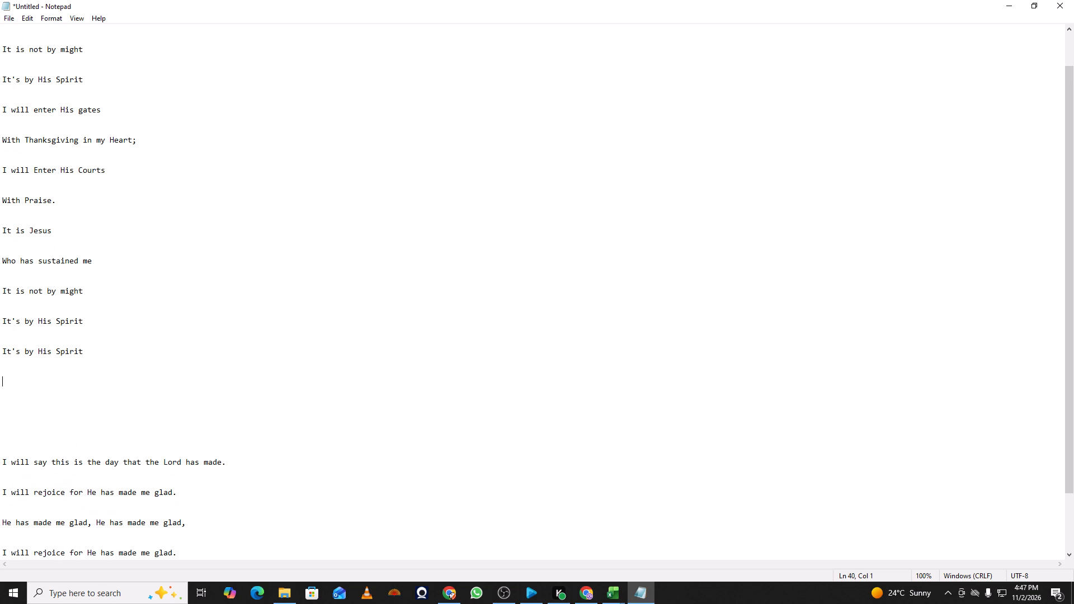